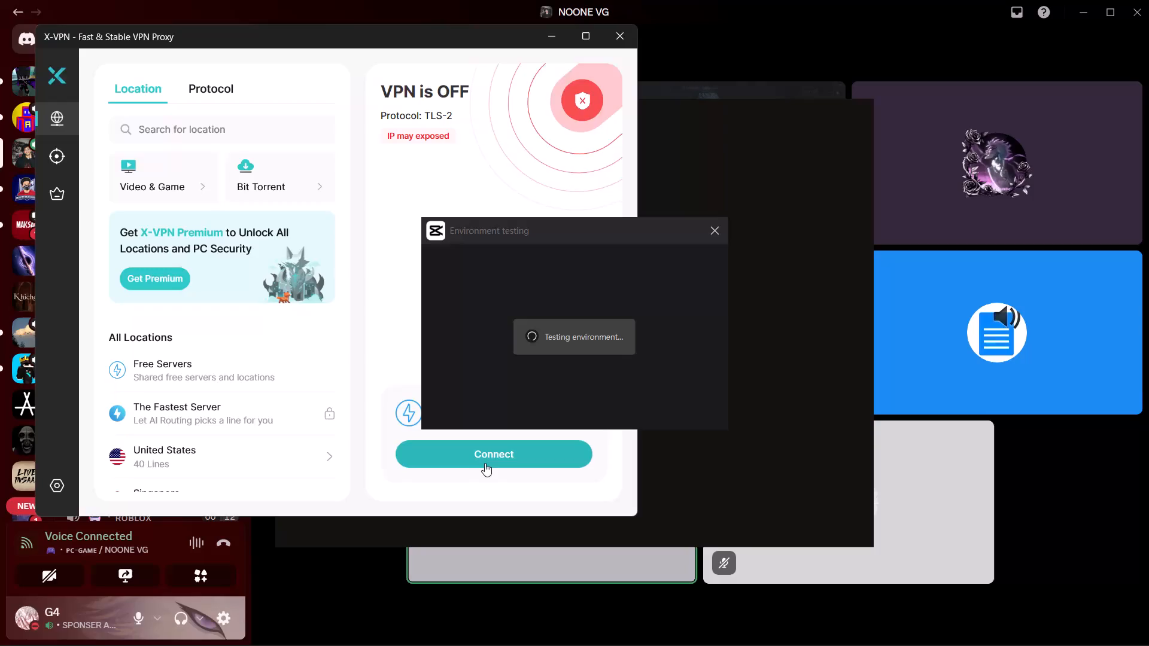
Connect the VPN using the TLS-2 protocol and minimize its window.
left_click(485, 464)
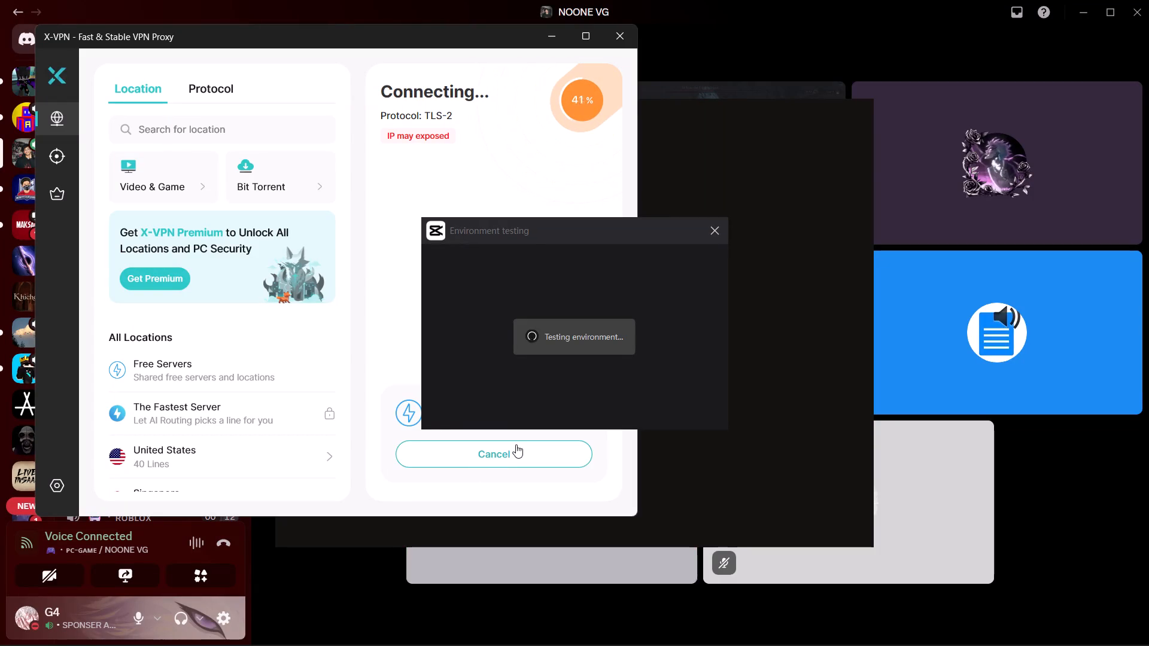
left_click(561, 129)
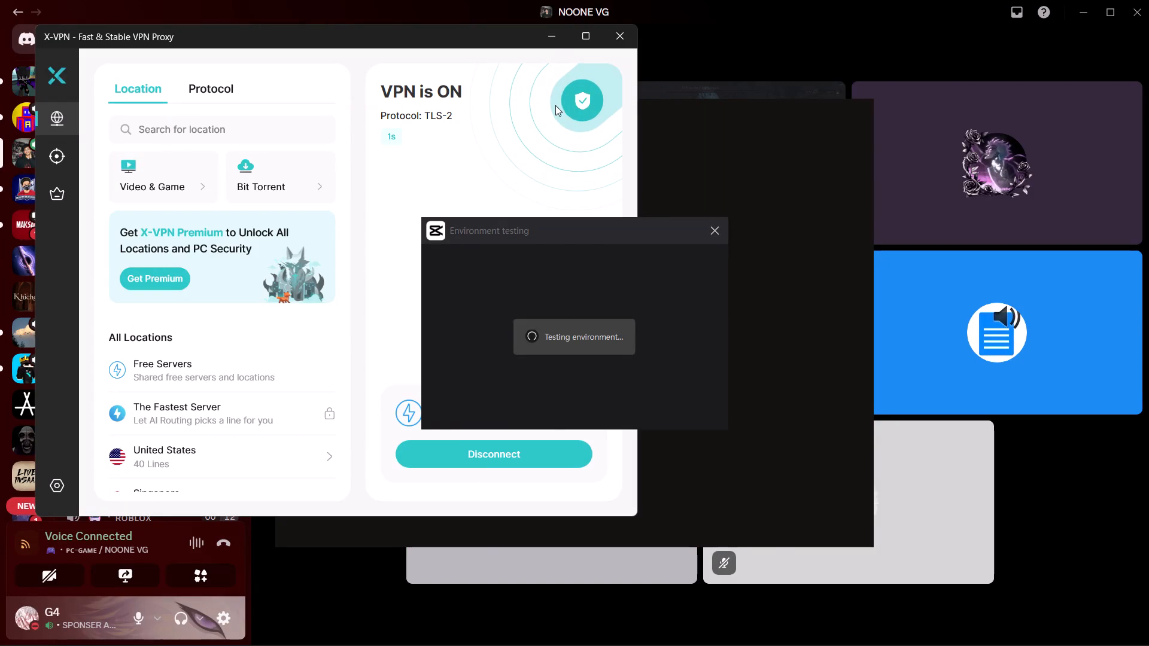
left_click(548, 41)
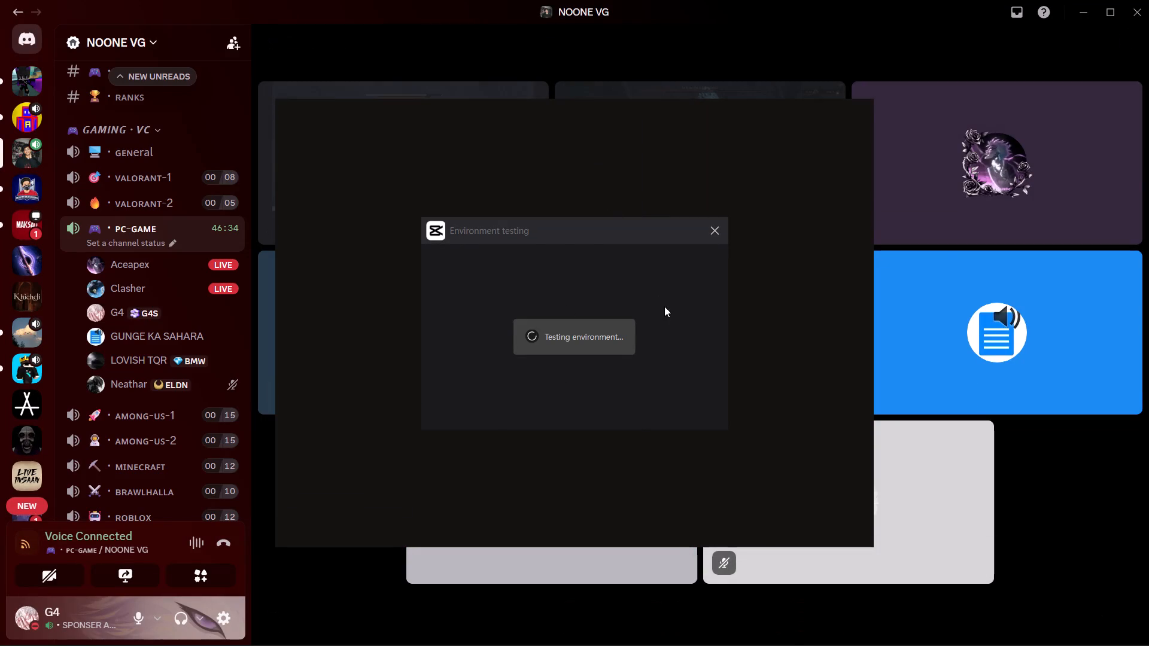
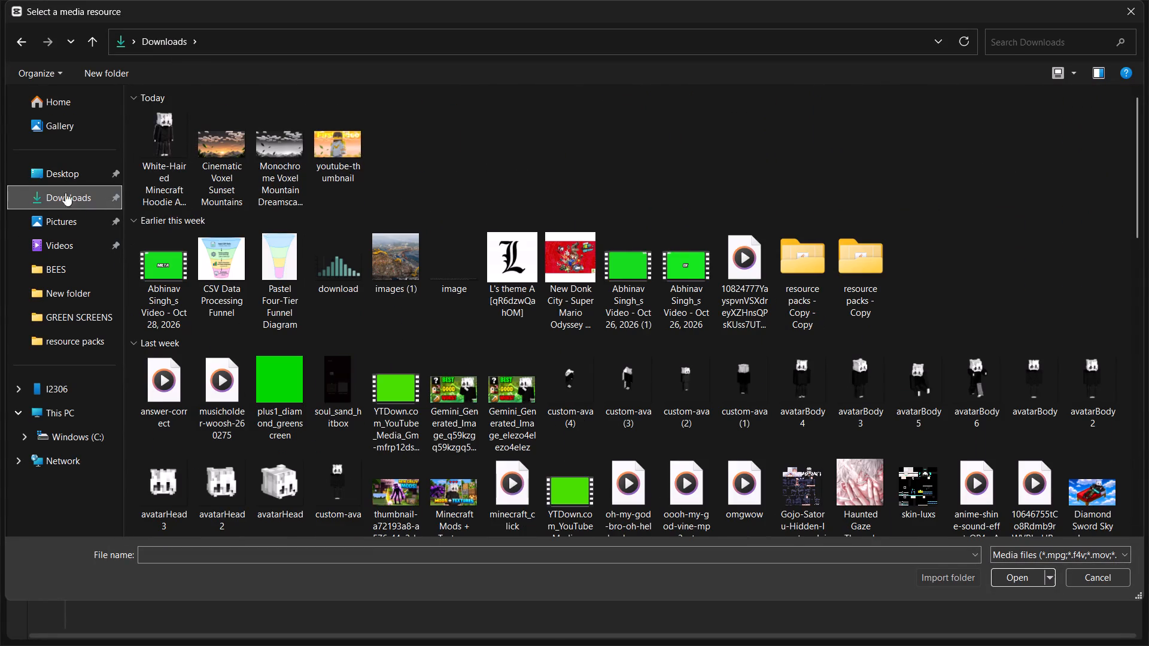
Import the audio file untitled from the BEES folder on the Desktop into the project media.
left_click(58, 177)
double_click(200, 168)
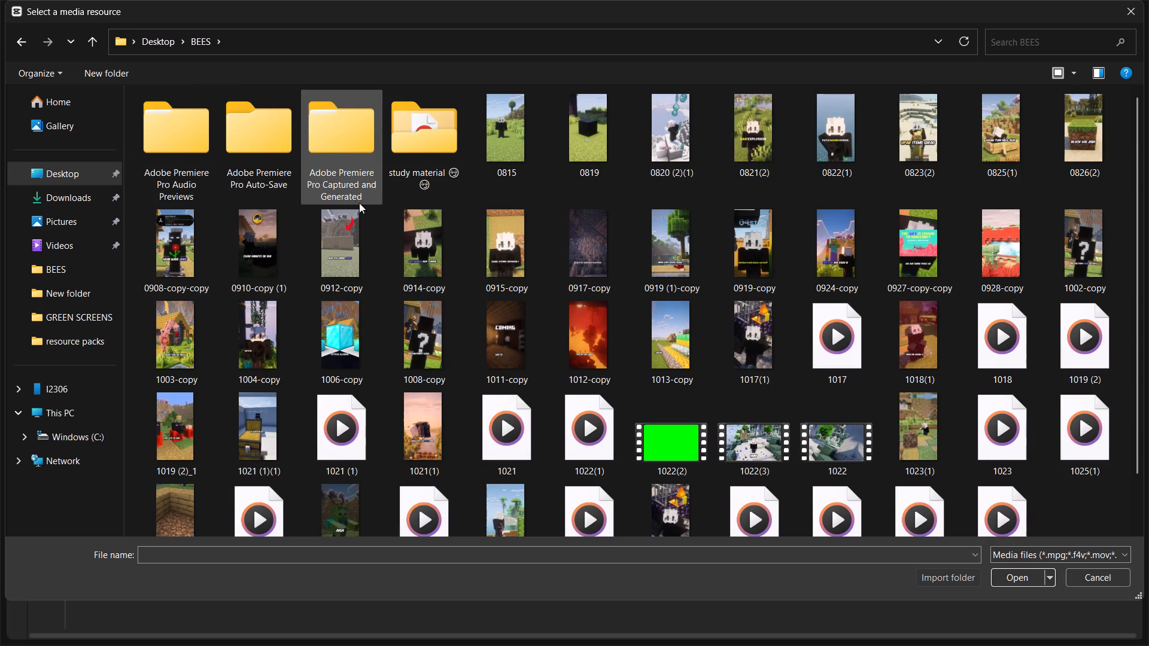
scroll(500, 301, "down", 6)
left_click(750, 468)
left_click(1017, 570)
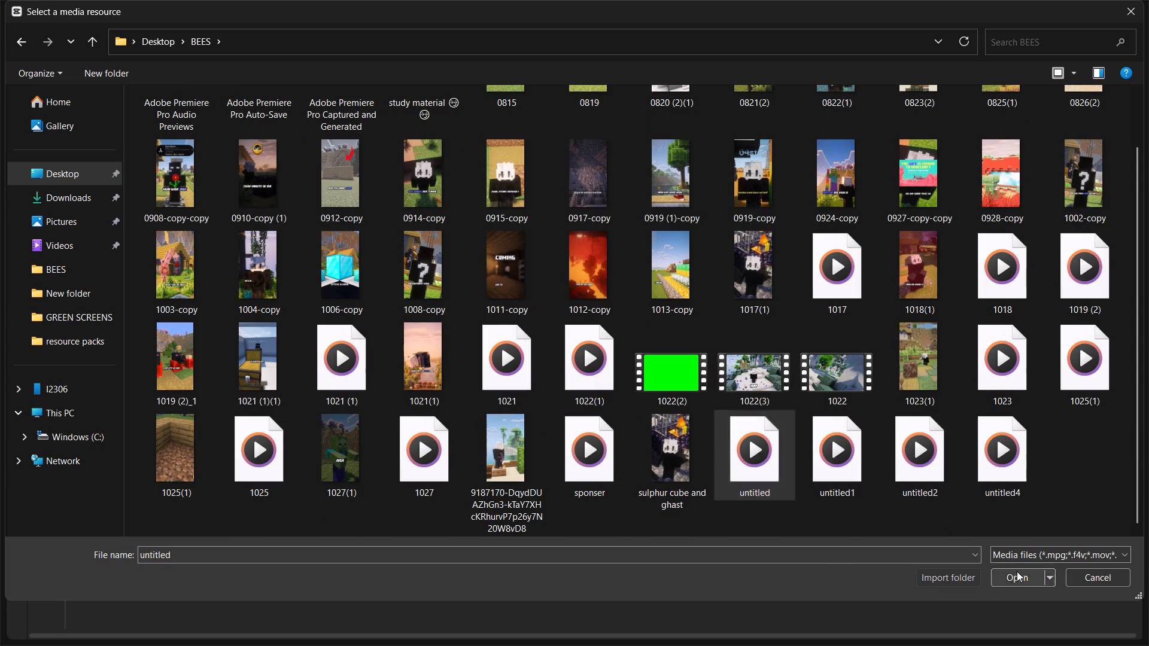
Place the untitled.wav clip on the timeline, starting at 00:00.
left_click_drag(168, 132, 129, 512)
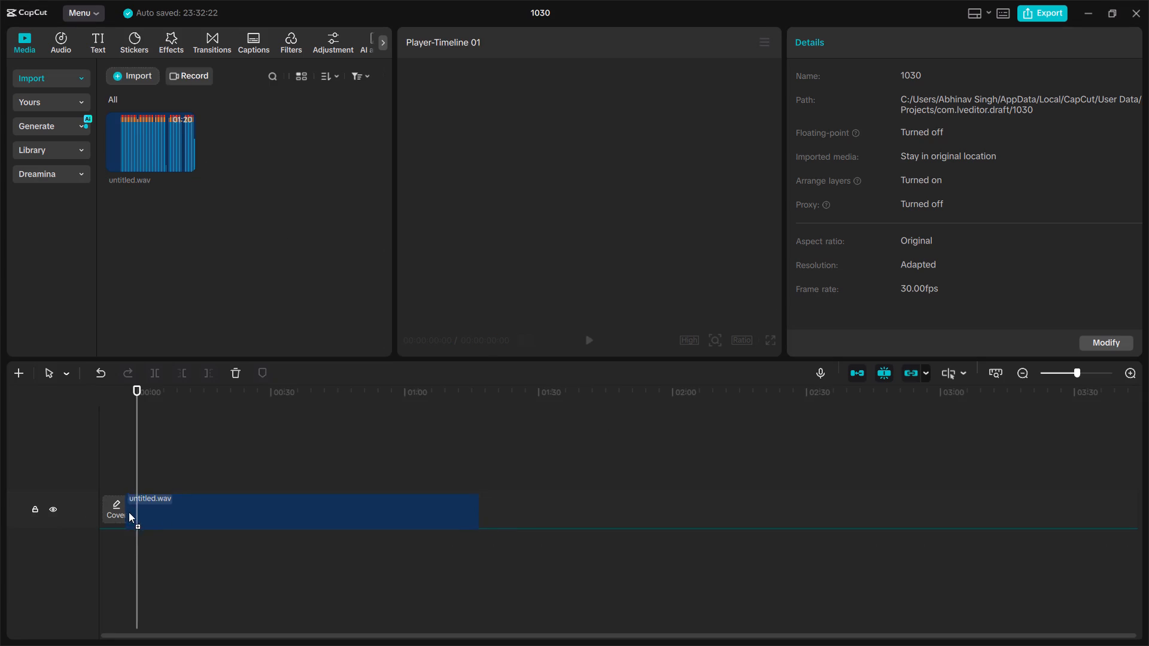
left_click_drag(129, 512, 144, 557)
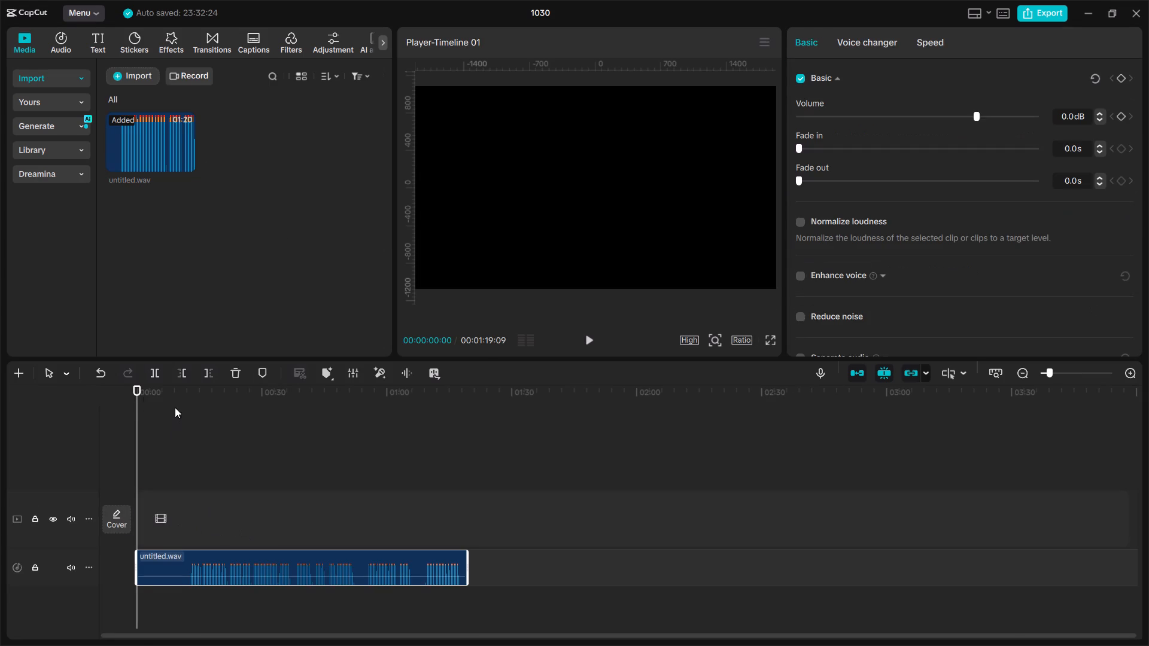
Play the untitled.wav clip from just before its first audible section.
left_click_drag(142, 394, 180, 413)
scroll(281, 467, "up", 16, "ctrl")
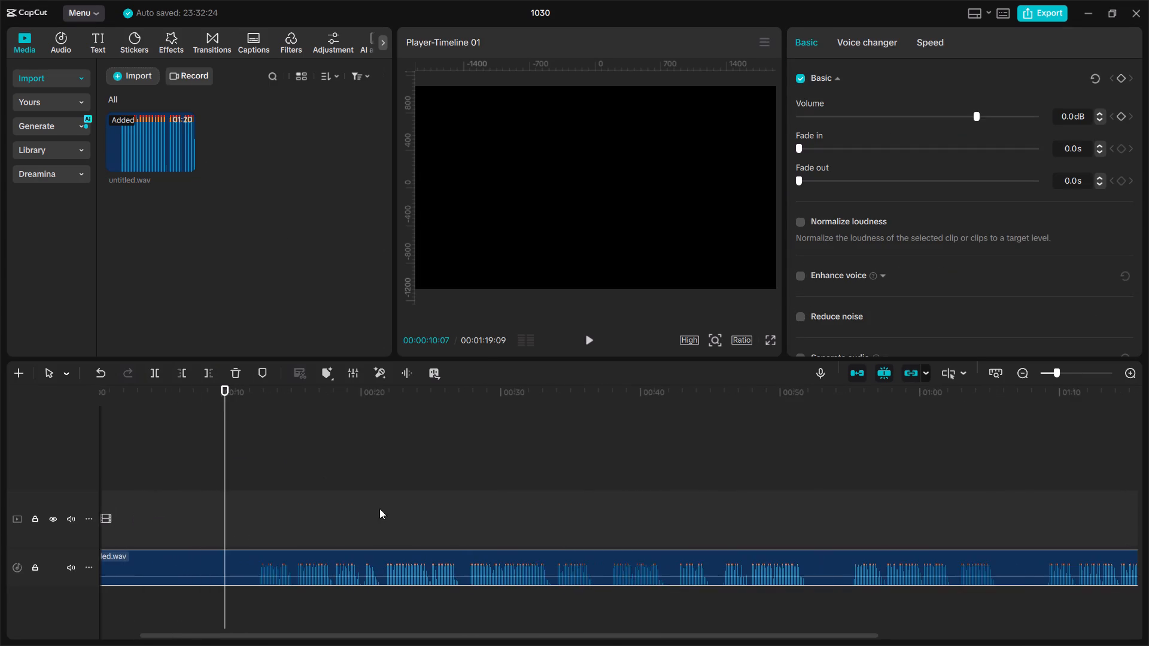
scroll(379, 508, "up", 2, "ctrl")
left_click_drag(228, 398, 288, 409)
key("space")
Set the project's aspect ratio to 9:16.
left_click(747, 339)
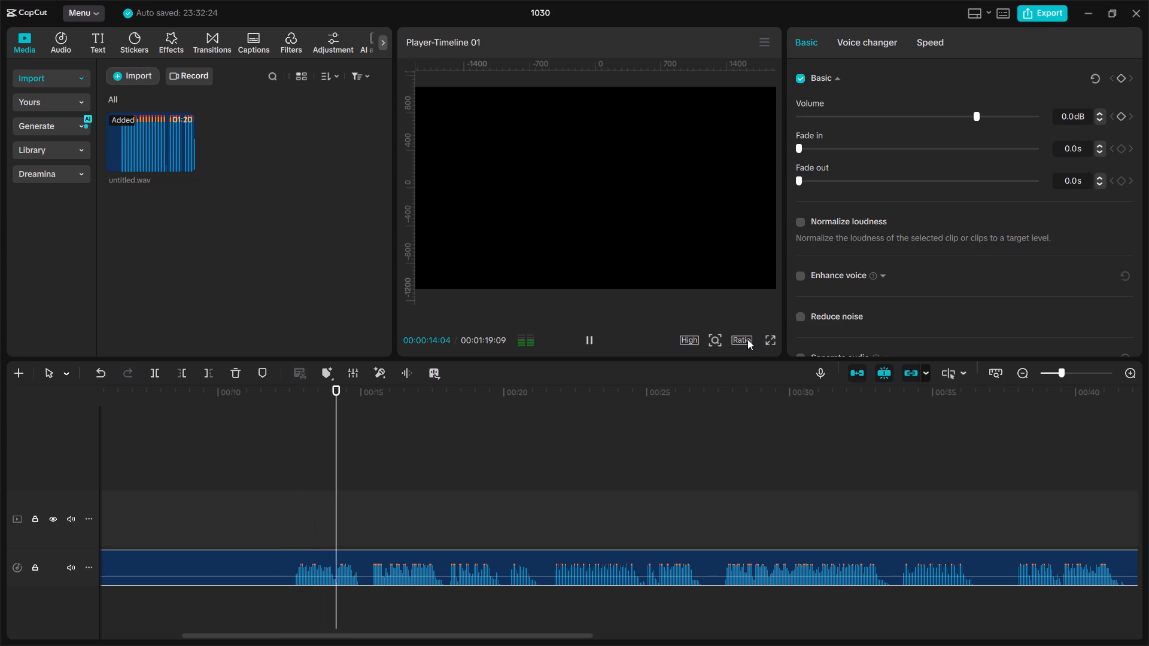
left_click(800, 501)
Listen to the opening sections of the audio and place the playhead at 00:00:15:12, where the second section begins.
key("space")
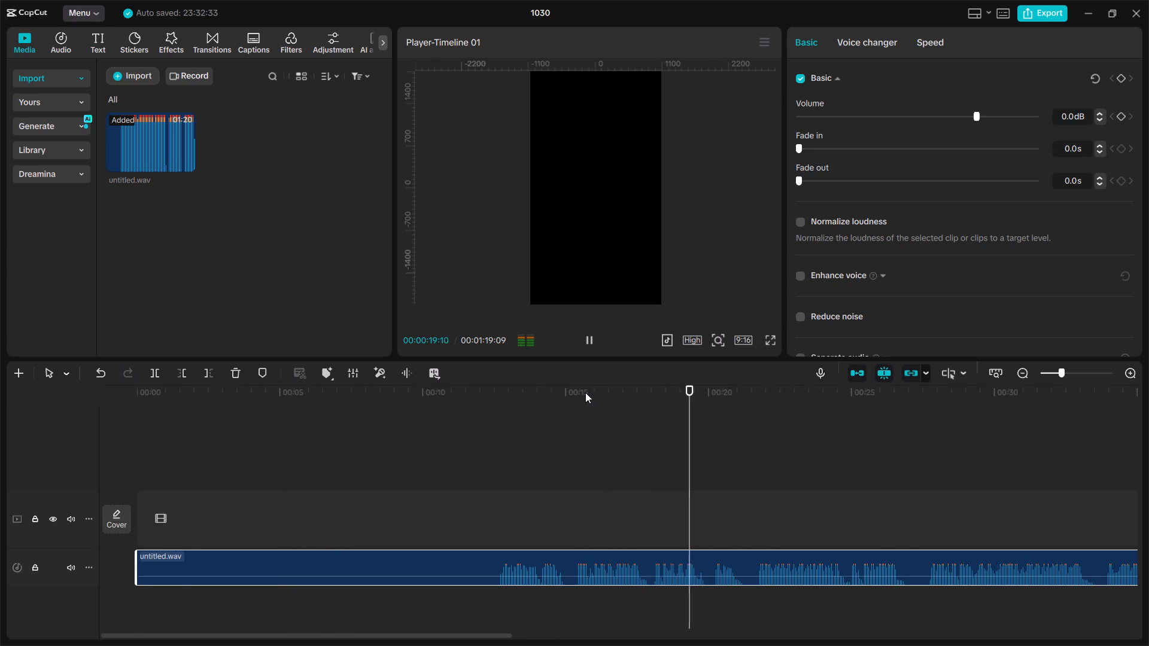
left_click_drag(588, 391, 577, 397)
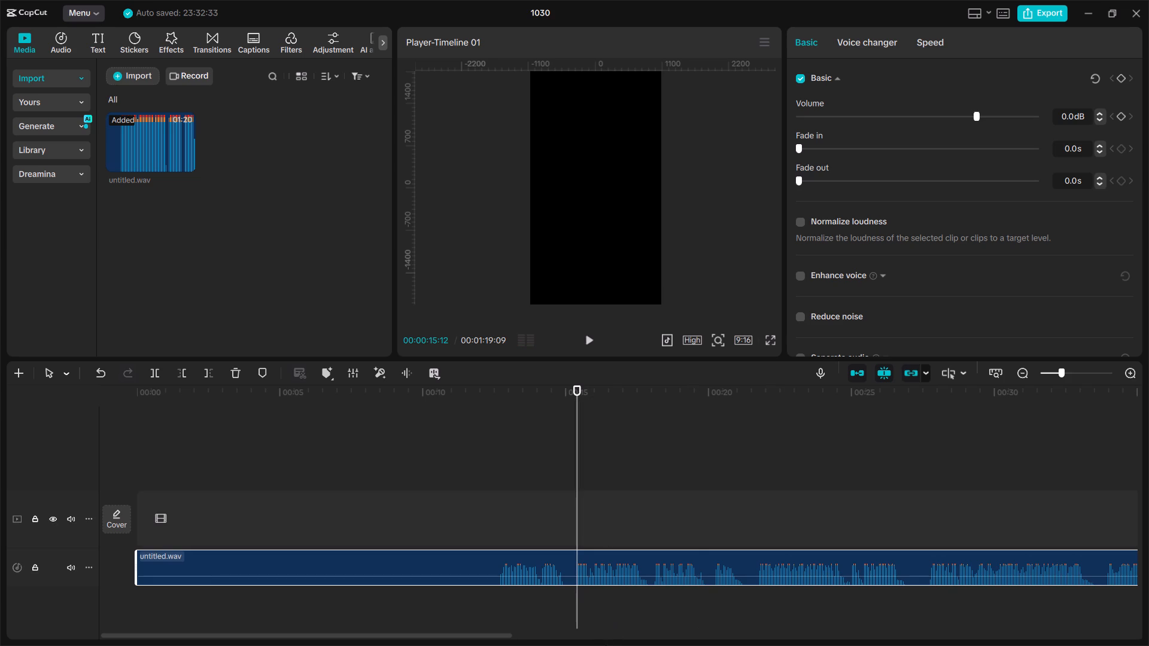
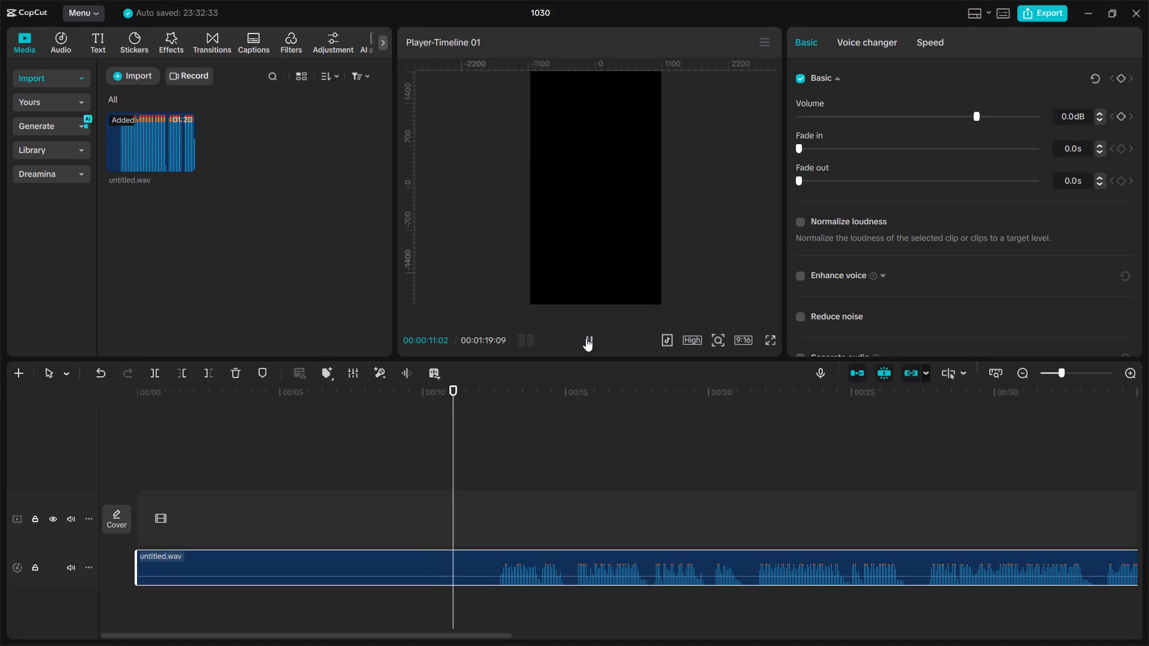
Trim the start of the untitled.wav clip to about 00:00:15:12, where the second audible section begins.
scroll(587, 428, "up", 10, "ctrl")
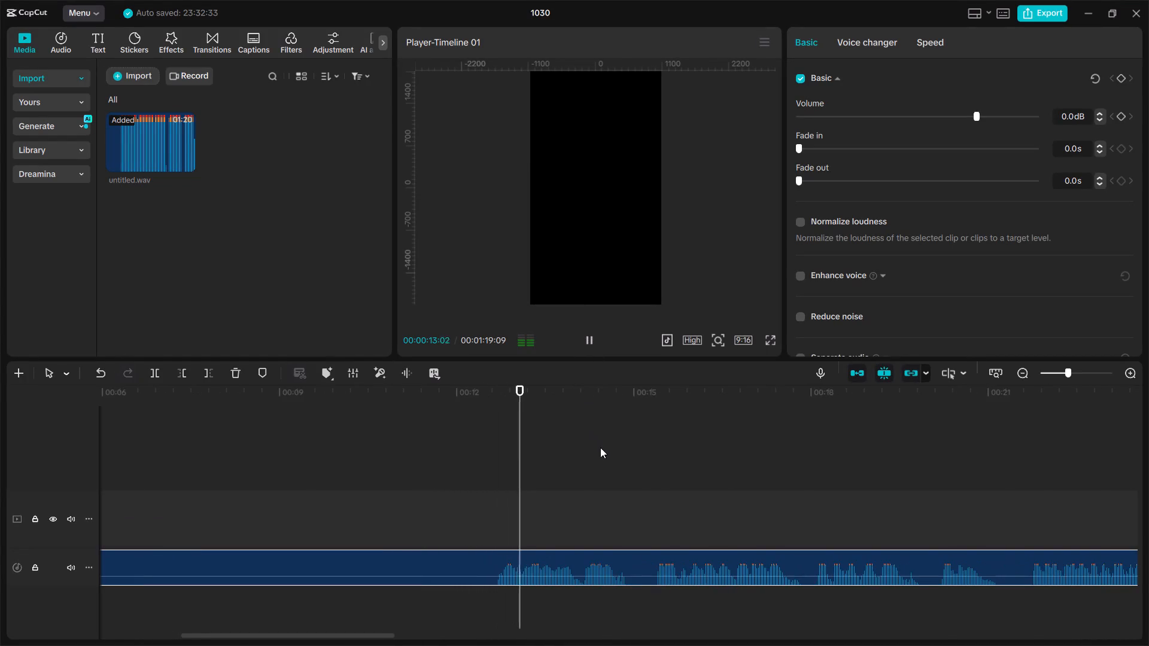
scroll(600, 447, "up", 5, "ctrl")
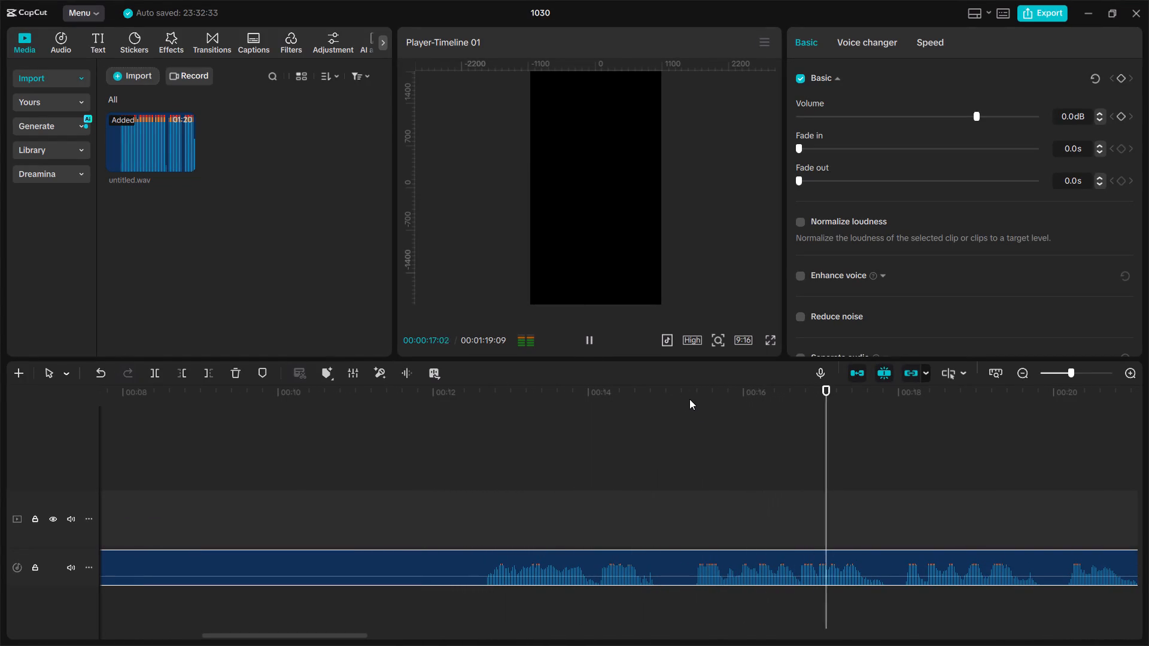
left_click_drag(688, 392, 697, 394)
type("q")
key("space")
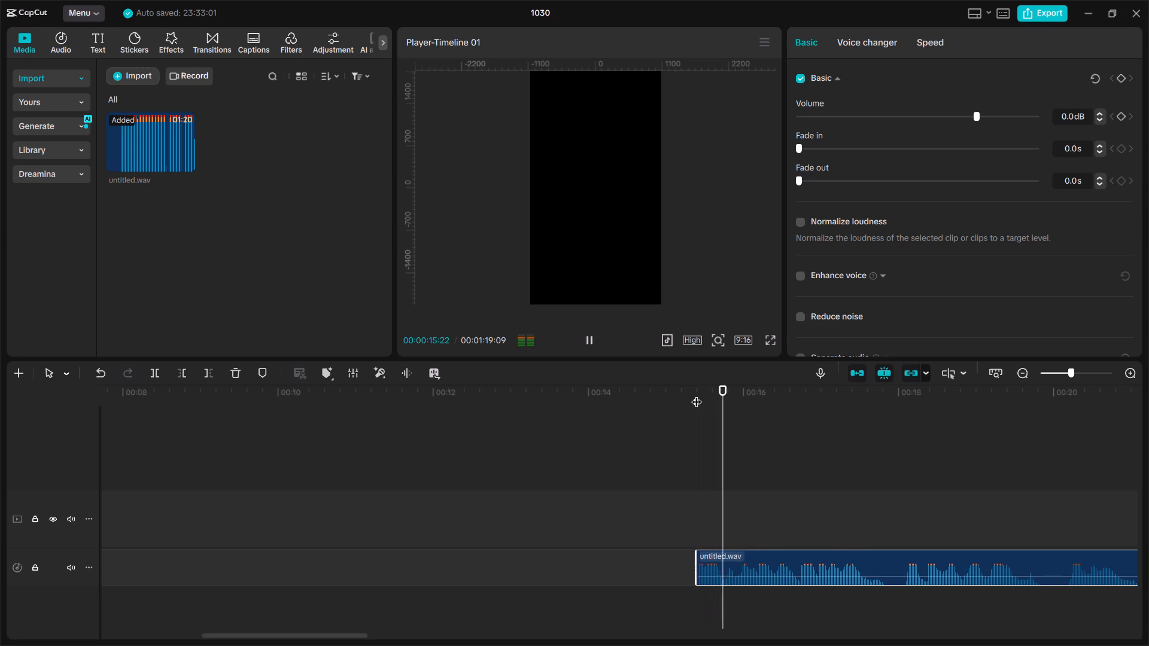
Split the audio at 00:00:17:14 and trim the start of the remaining clip to about 00:00:18:03.
key("space")
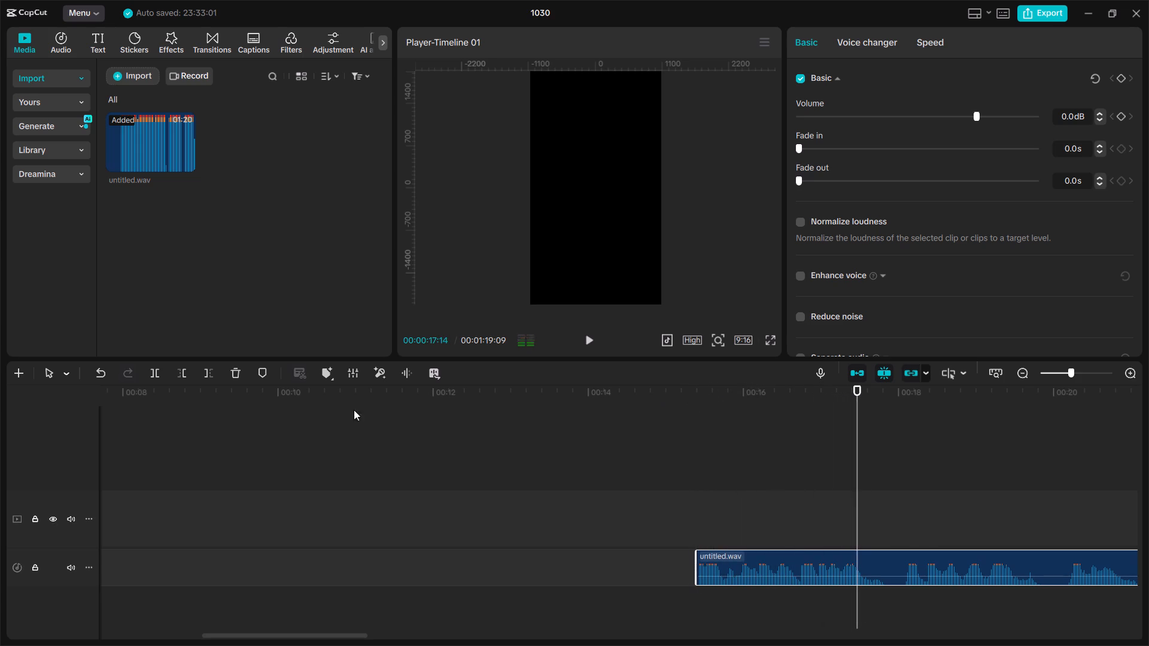
left_click(145, 368)
left_click(151, 367)
key("space")
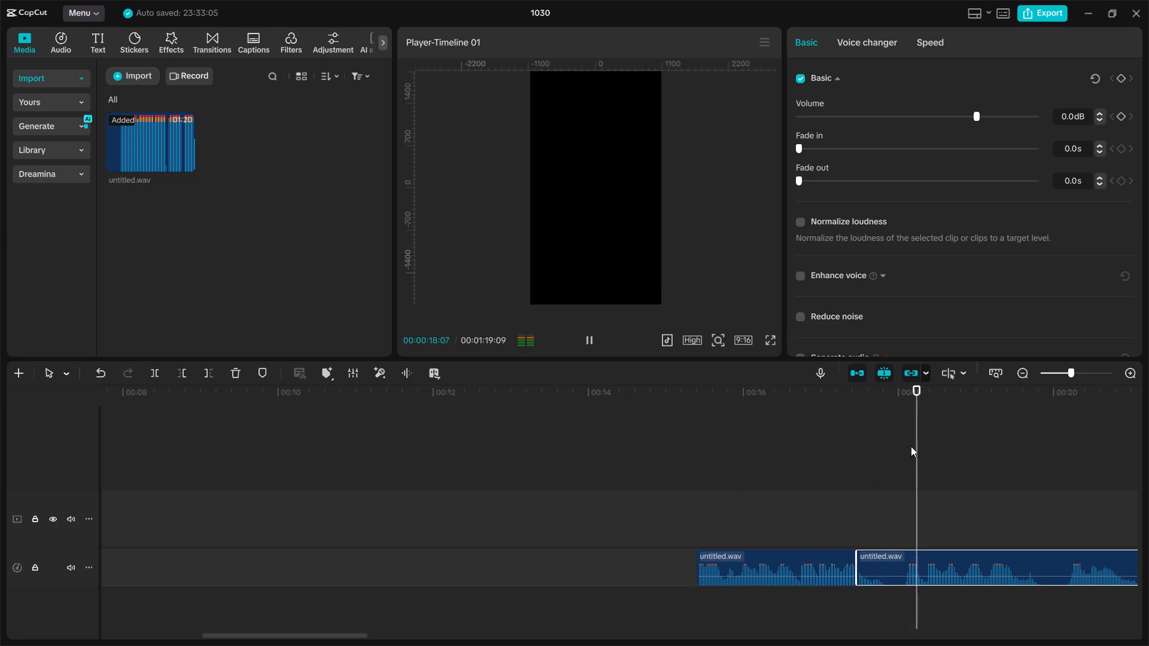
left_click(904, 394)
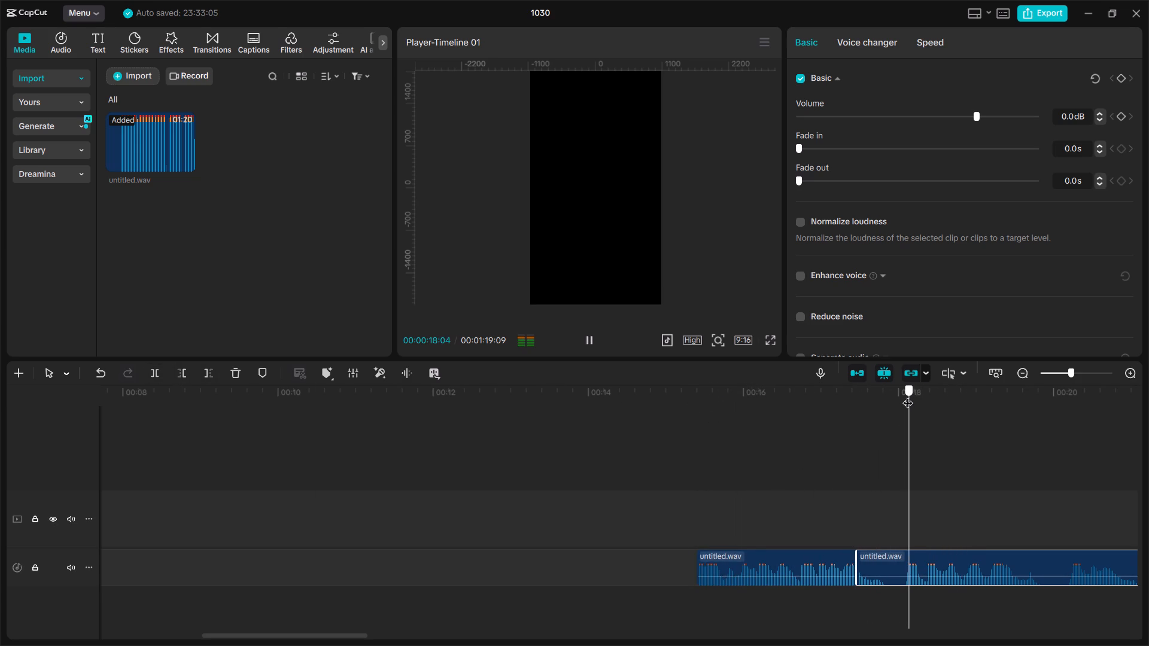
type("q")
key("space")
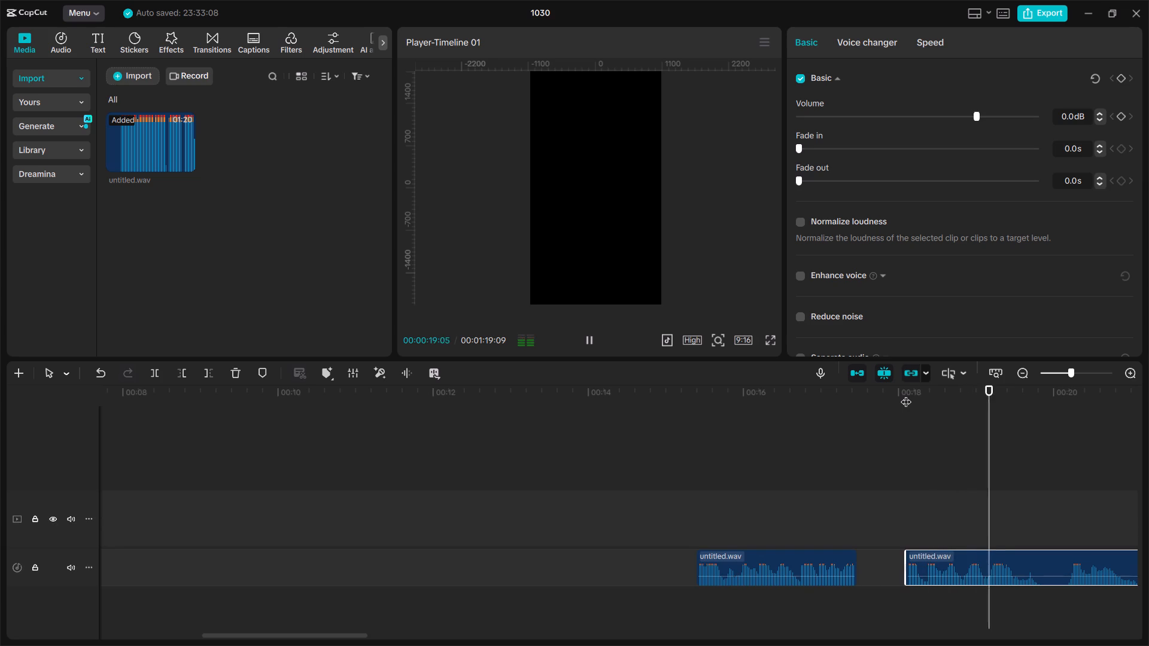
Trim the start of the remaining clip further, to about 00:00:18:10.
key("space")
left_click_drag(914, 395, 923, 398)
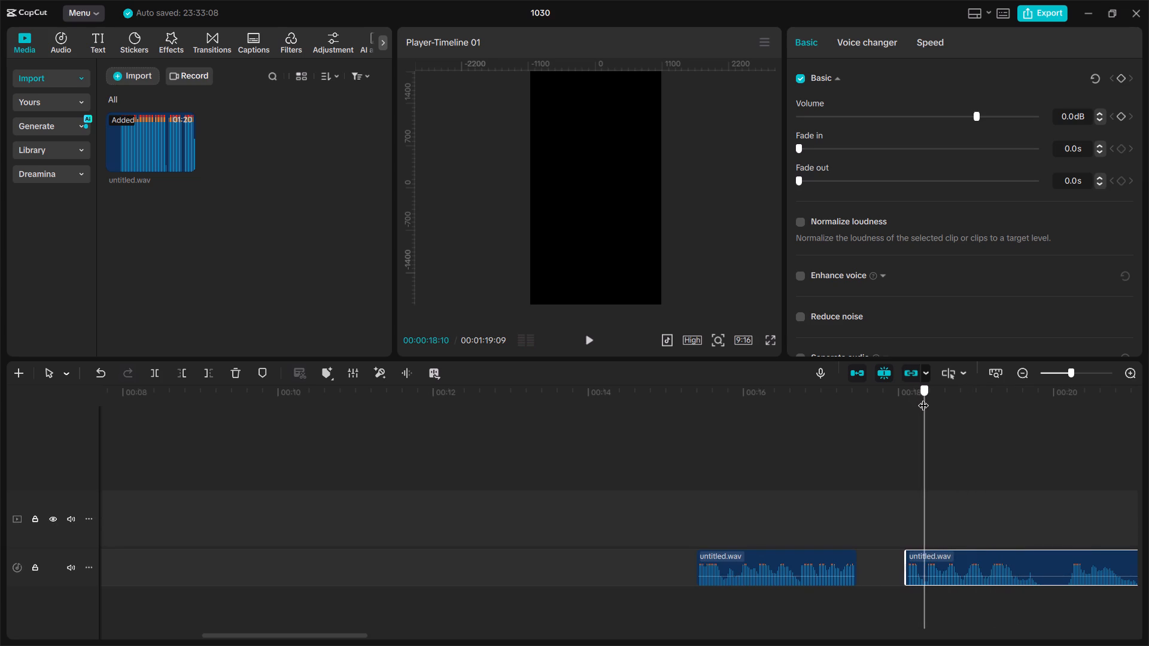
left_click_drag(923, 398, 926, 398)
type("q")
key("space")
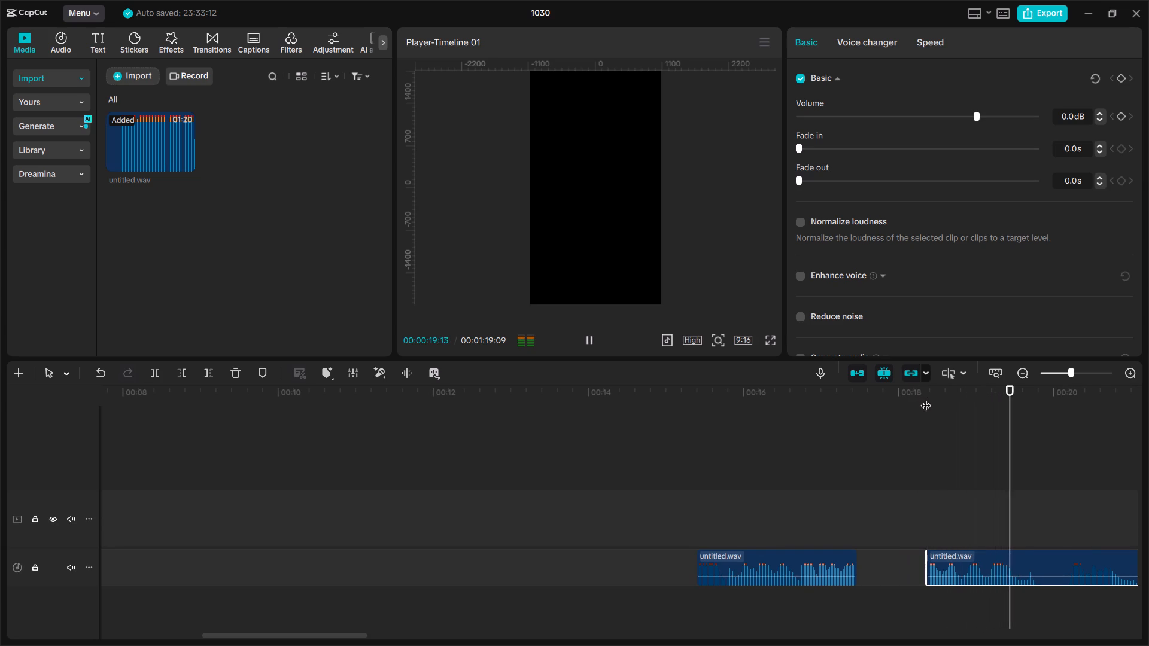
Split the audio at about 00:00:19:13 and move the short middle piece directly against the end of the first piece.
key("space")
left_click(157, 369)
left_click_drag(966, 562, 896, 561)
Trim the start of the remaining audio to about 00:00:21:22, where a new audible section begins.
key("space")
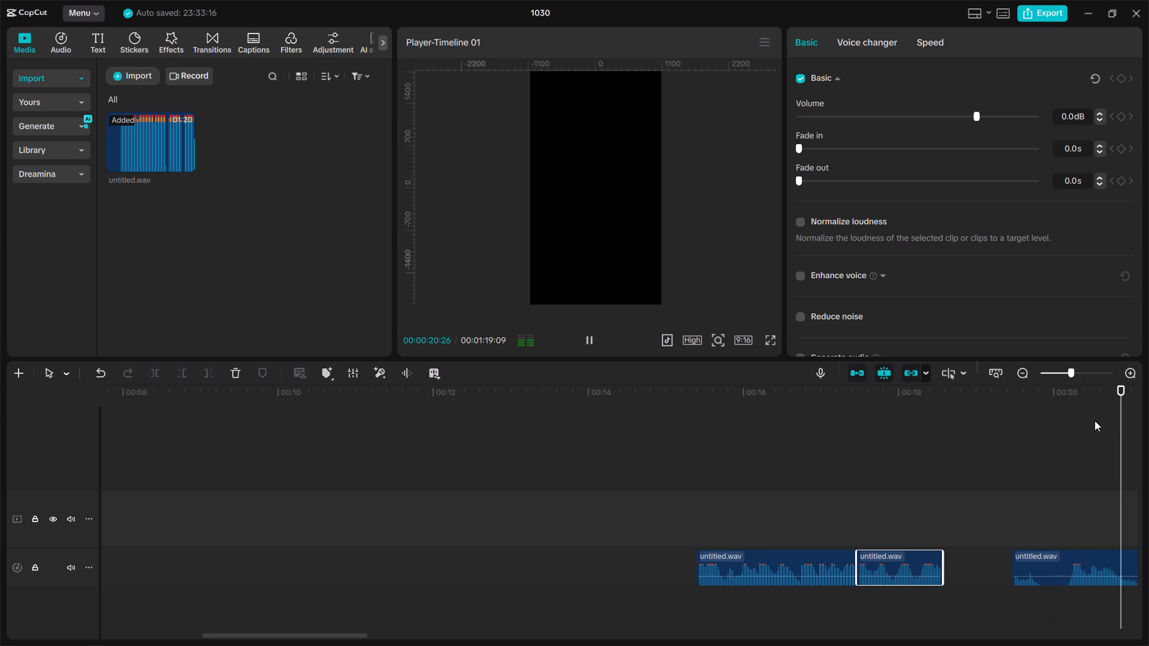
left_click(255, 394)
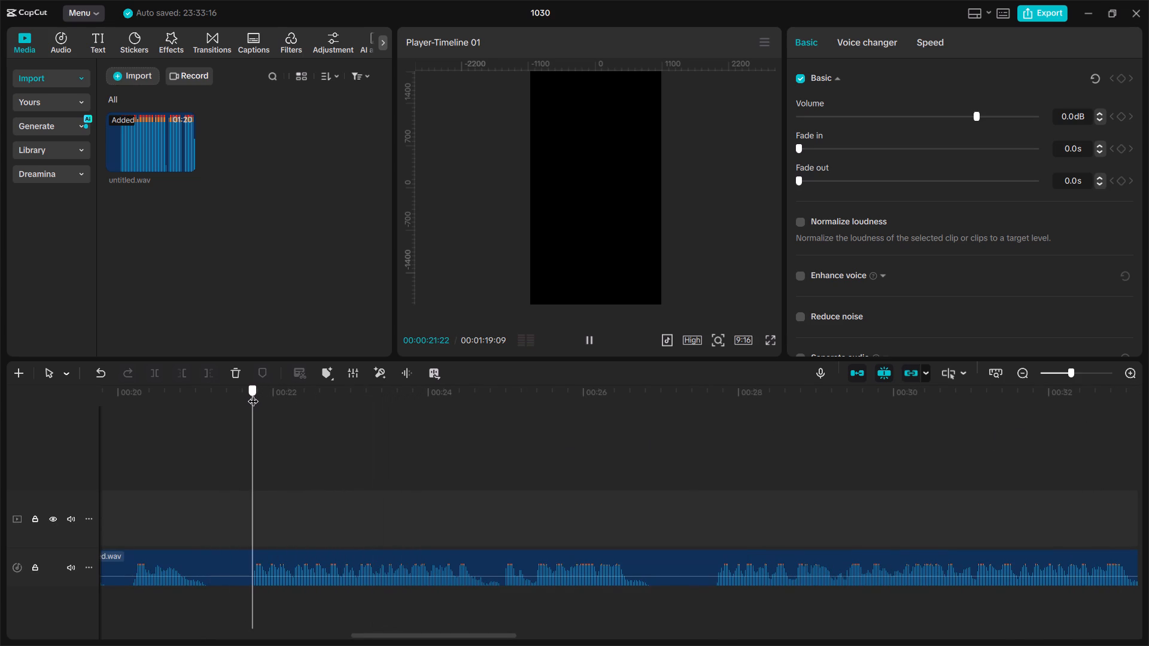
key("q")
left_click(218, 554)
key("q")
key("space")
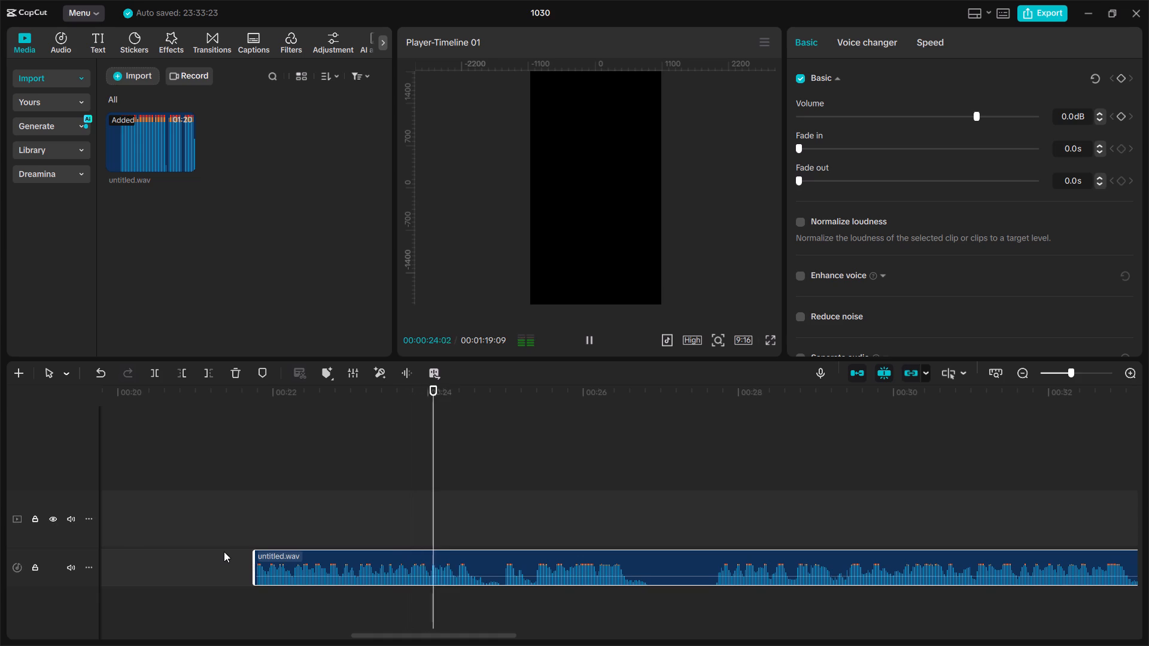
Split the audio at about 00:00:24:16, after the section ends, and trim the remaining clip's start to 00:00:24:29.
key("space")
left_click(158, 368)
key("space")
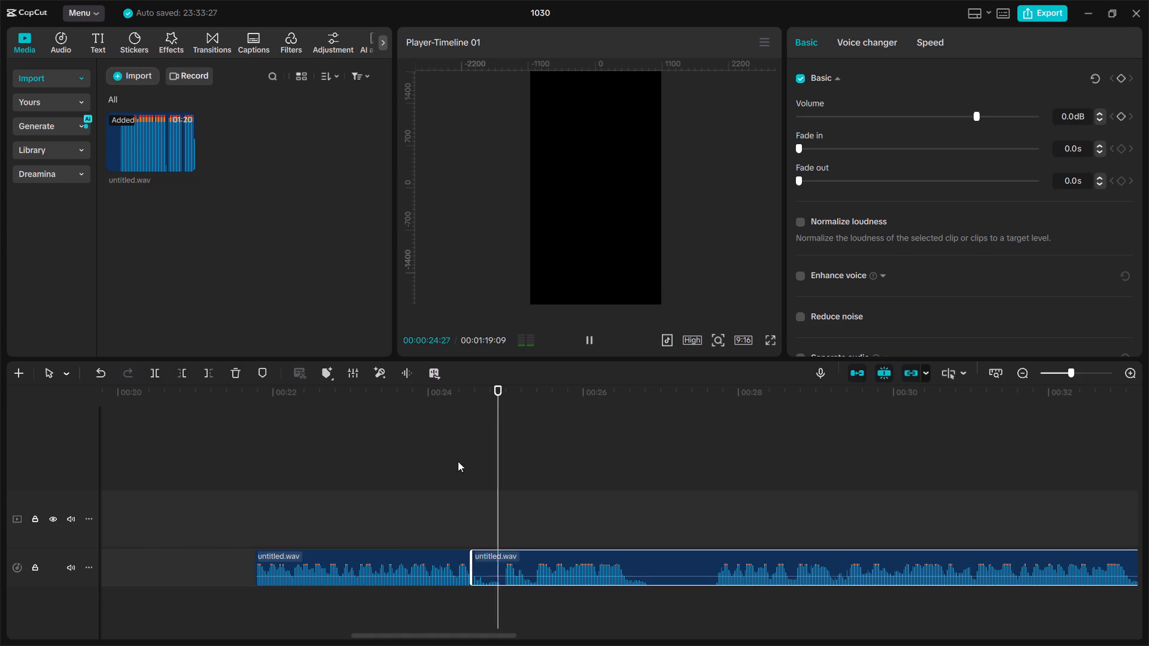
left_click(504, 390)
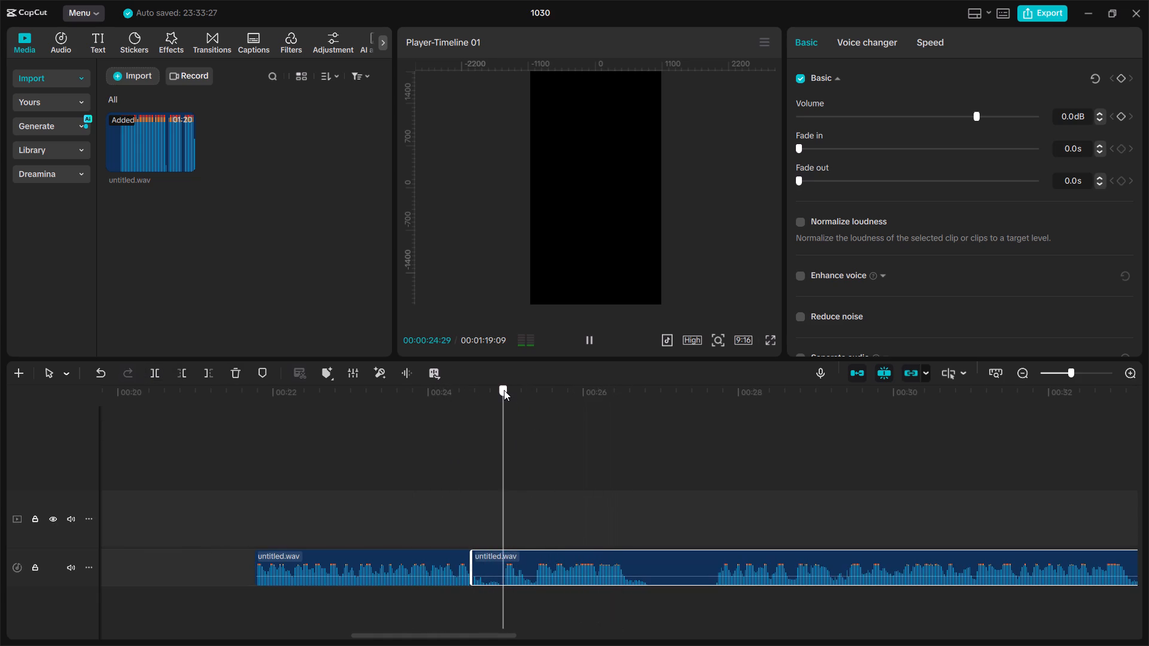
type("q")
key("space")
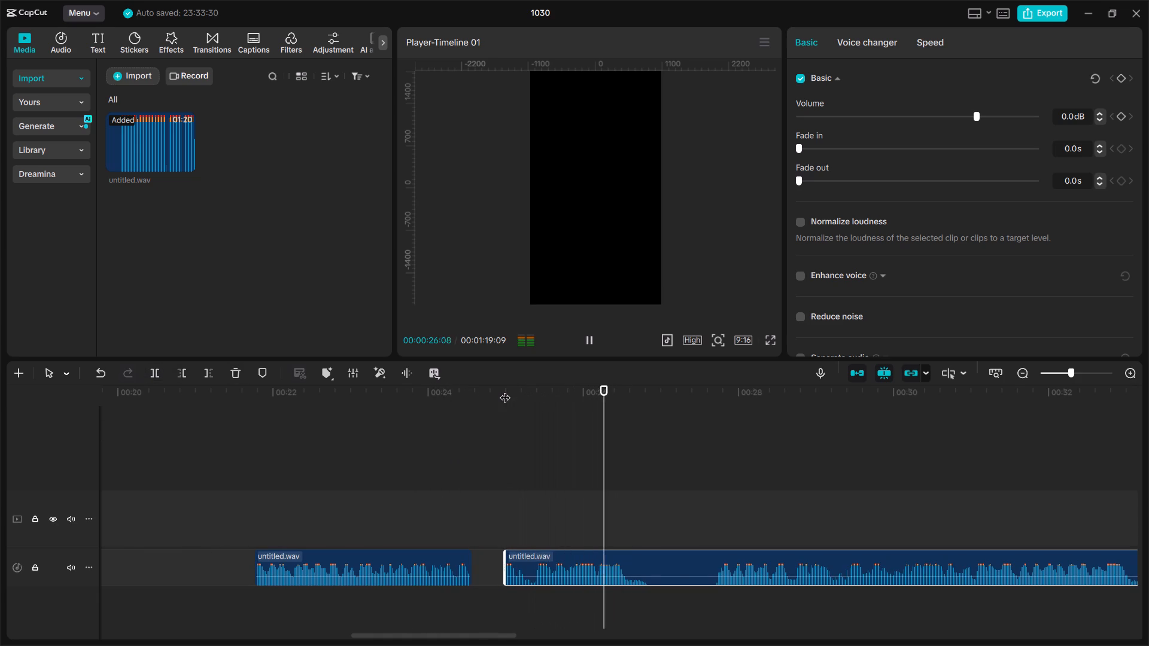
Split the audio at 00:00:26:15 and trim the start of the remaining clip to about 00:00:29:13.
key("space")
left_click(626, 389)
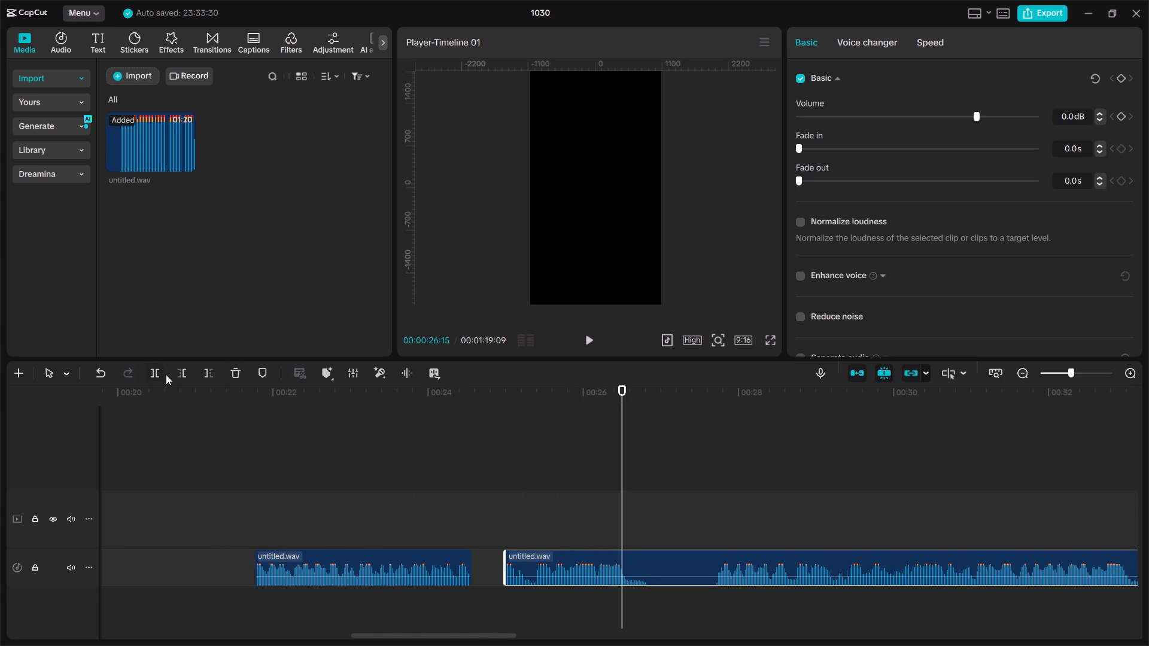
left_click(161, 370)
key("space")
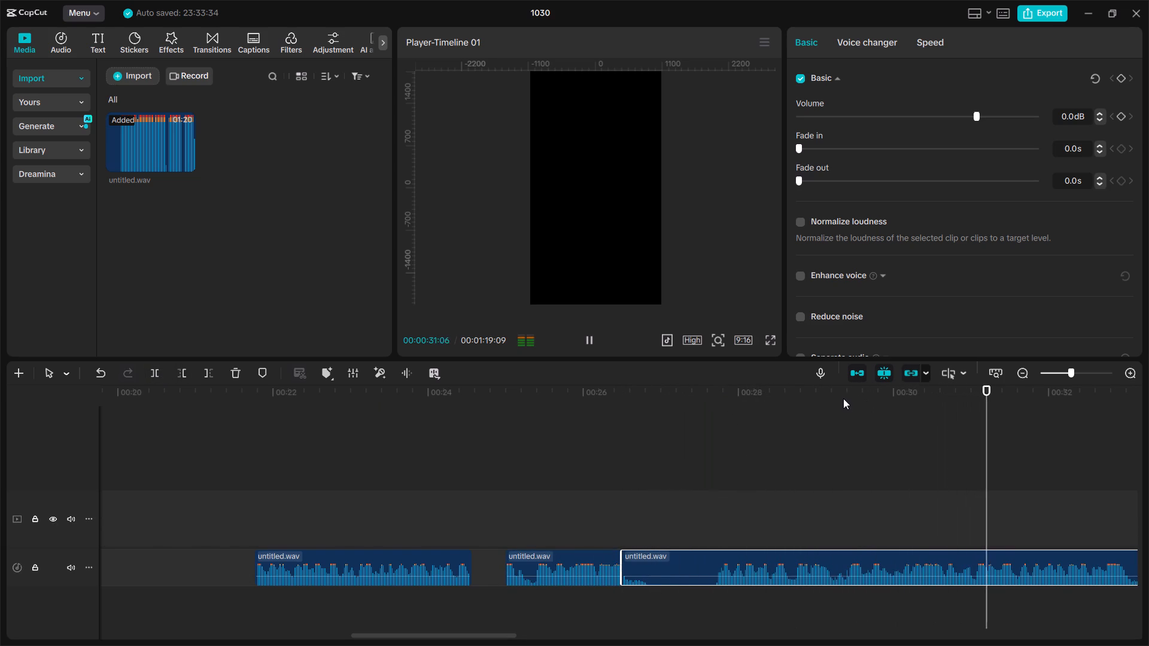
left_click_drag(843, 396, 818, 400)
key("space")
key("space")
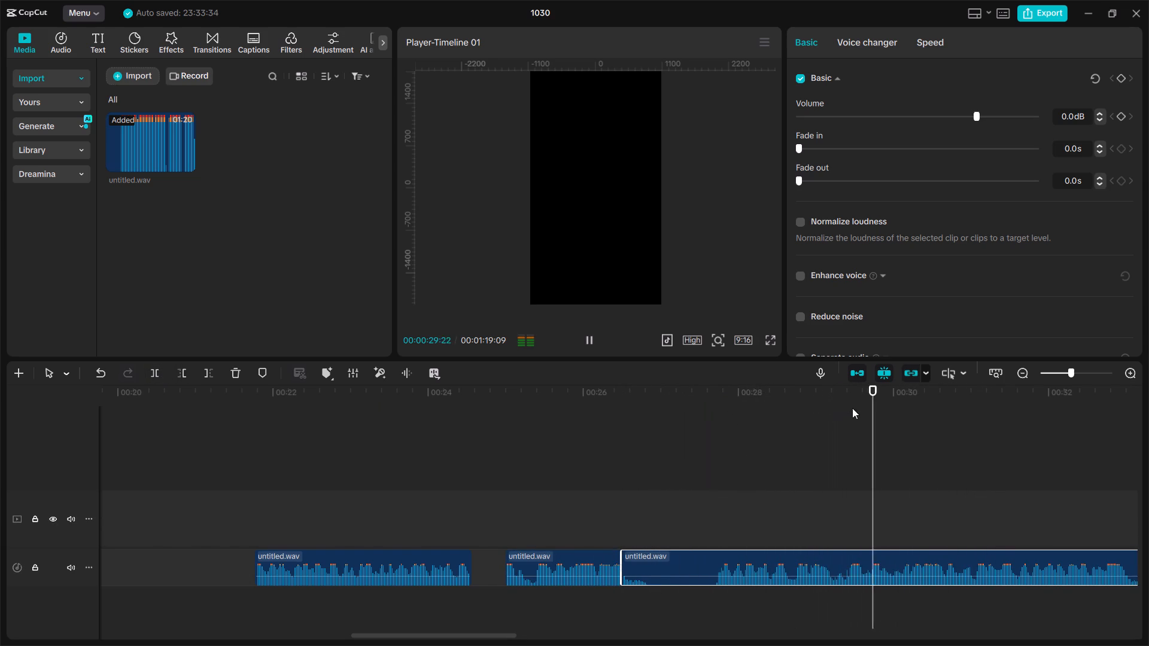
left_click(850, 397)
type("q")
key("space")
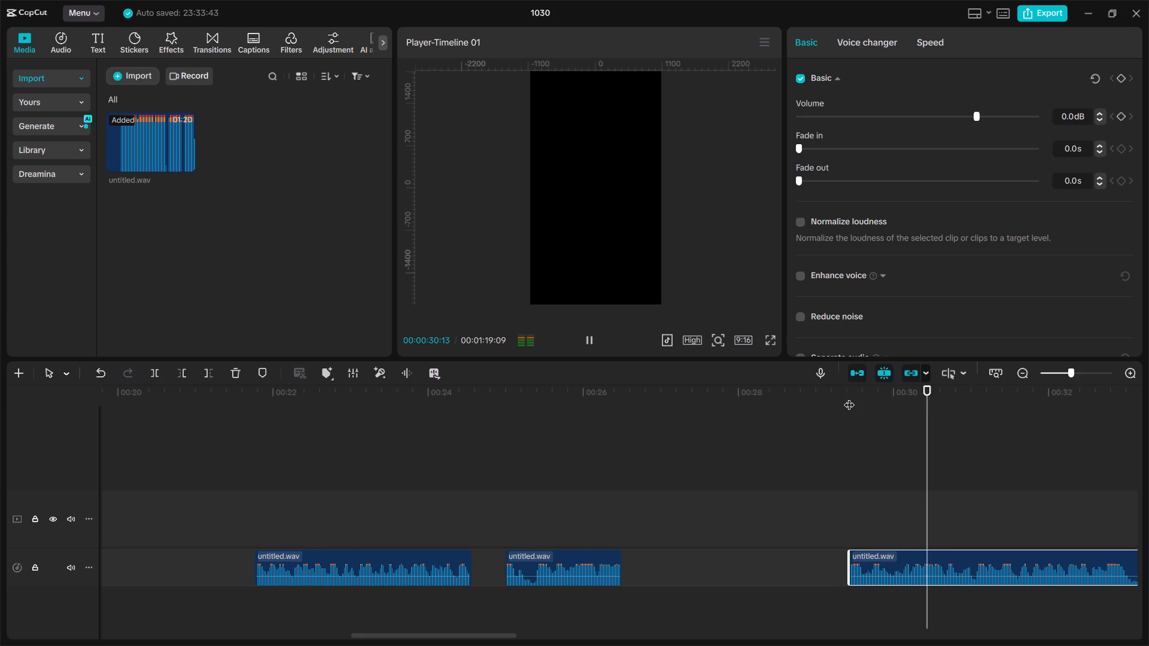
Split the audio at about 00:00:33:00 and trim the start of the remaining clip to about 00:00:33:28.
scroll(1031, 481, "down", 20, "ctrl")
scroll(1089, 559, "up", 17, "ctrl")
key("space")
left_click(154, 373)
key("space")
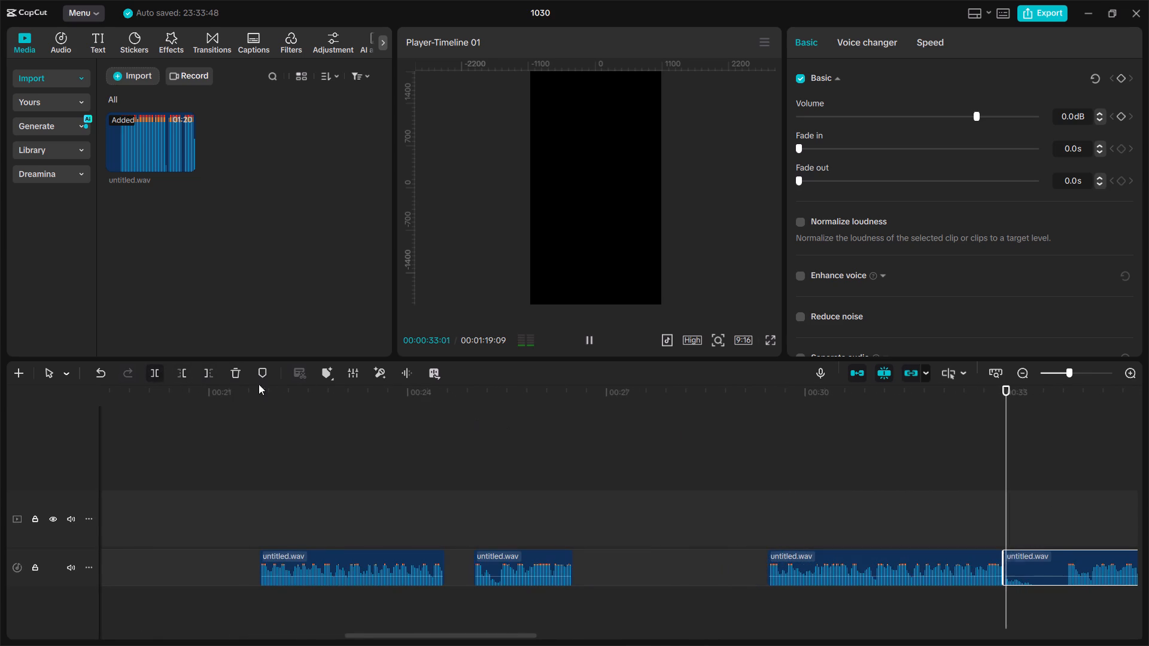
left_click(1065, 393)
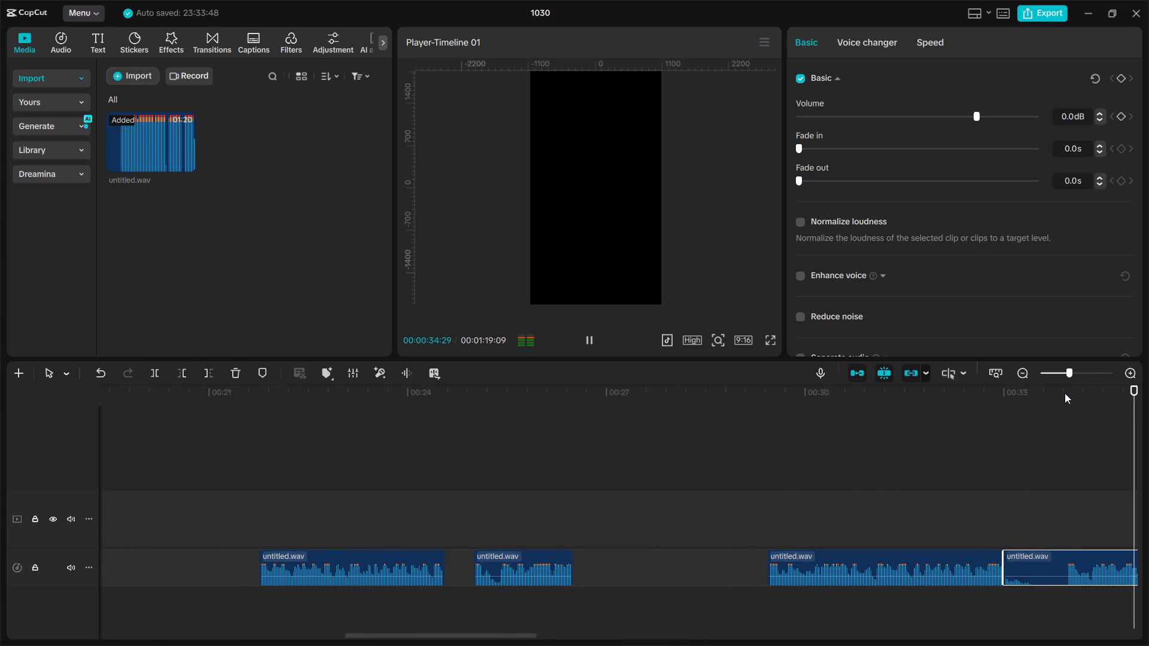
type("q")
key("space")
Listen for the end of the current section and split the audio at 00:00:36:00.
scroll(1091, 490, "down", 7, "ctrl")
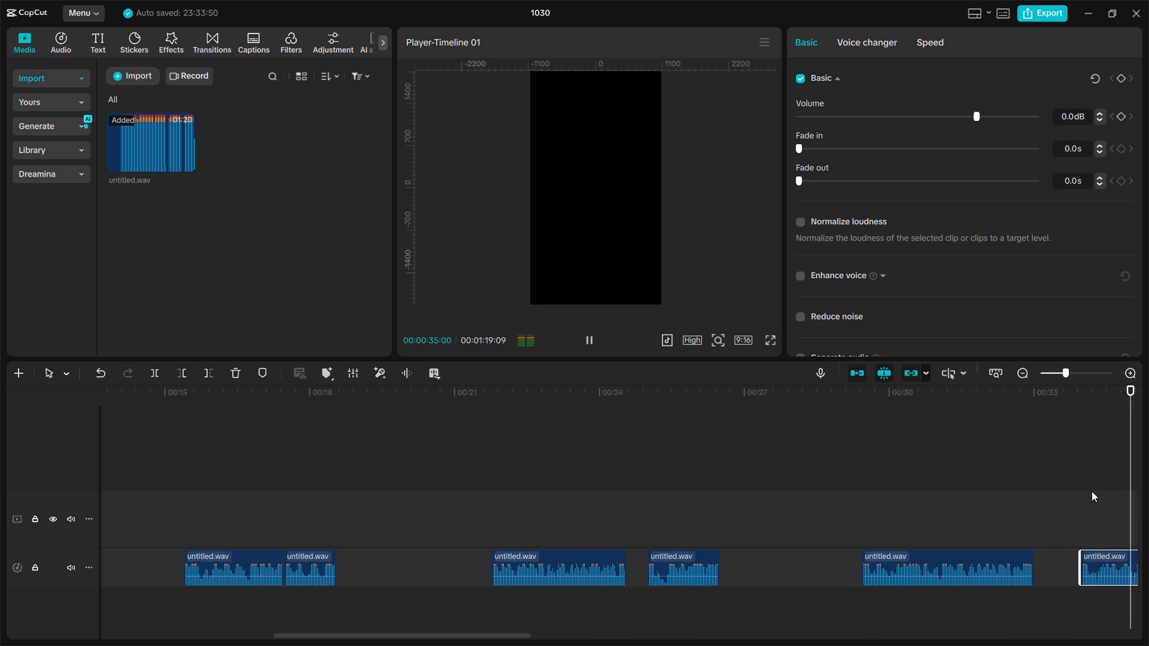
key("space")
key("space")
key("space")
left_click_drag(260, 390, 234, 390)
key("space")
key("space")
left_click_drag(247, 387, 206, 391)
key("space")
key("space")
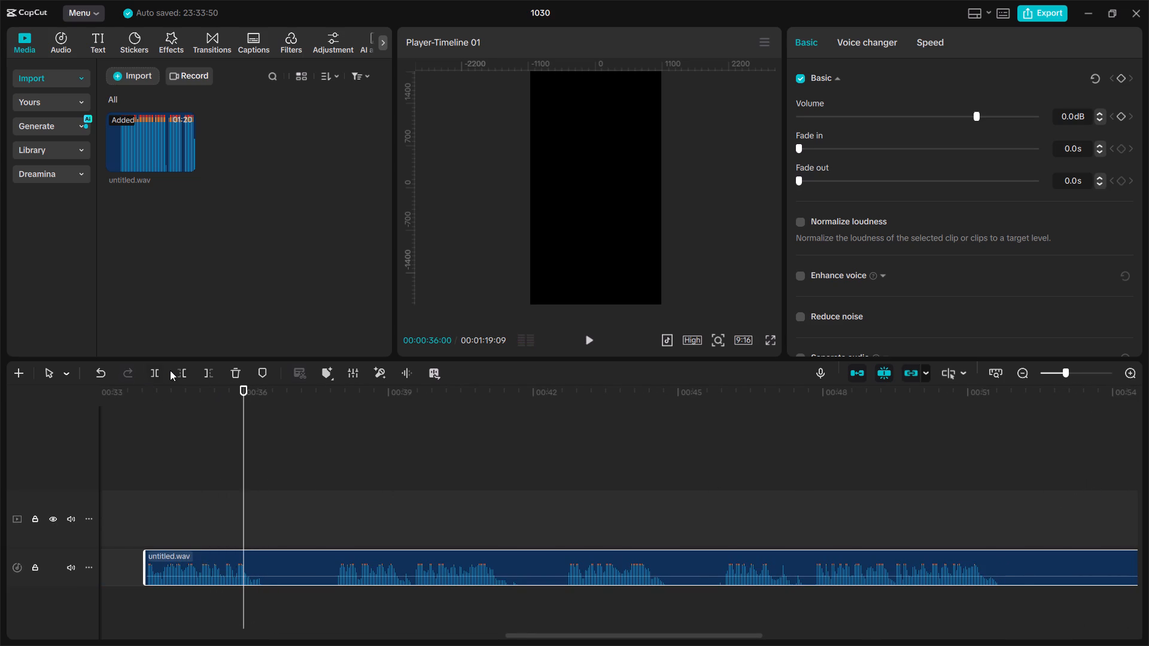
left_click(161, 367)
Listen to the following section and trim the start of the remaining clip to 00:00:39:16, dropping that section.
key("space")
scroll(326, 464, "up", 20, "ctrl")
scroll(326, 464, "up", 3, "ctrl")
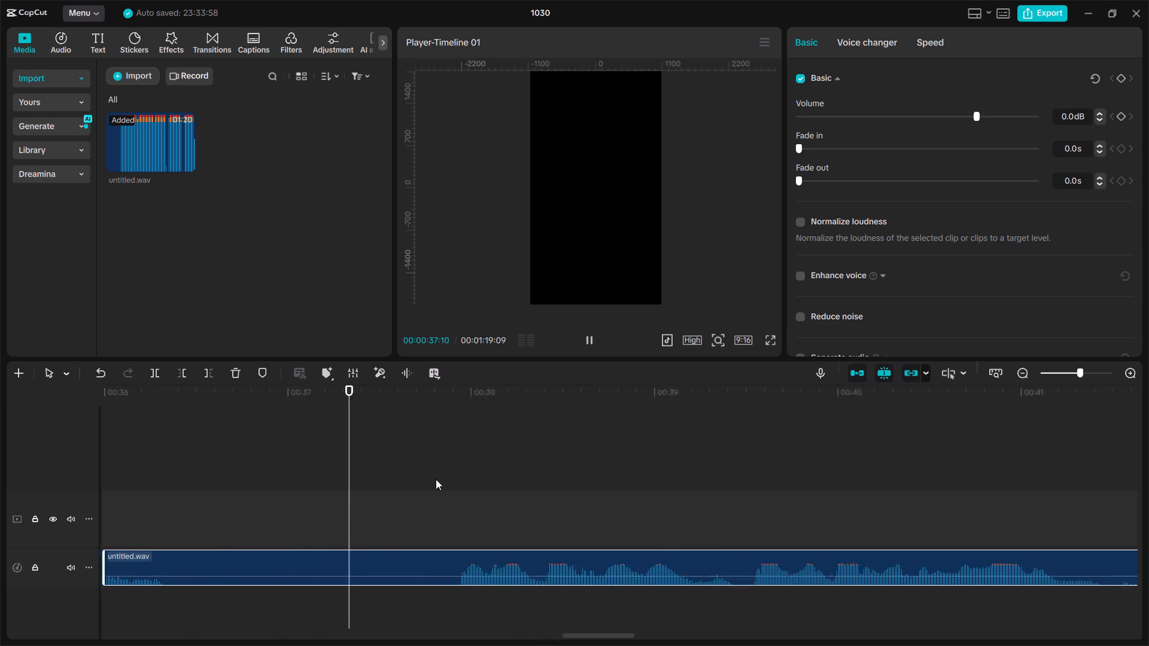
scroll(436, 479, "up", 2, "ctrl")
left_click(480, 393)
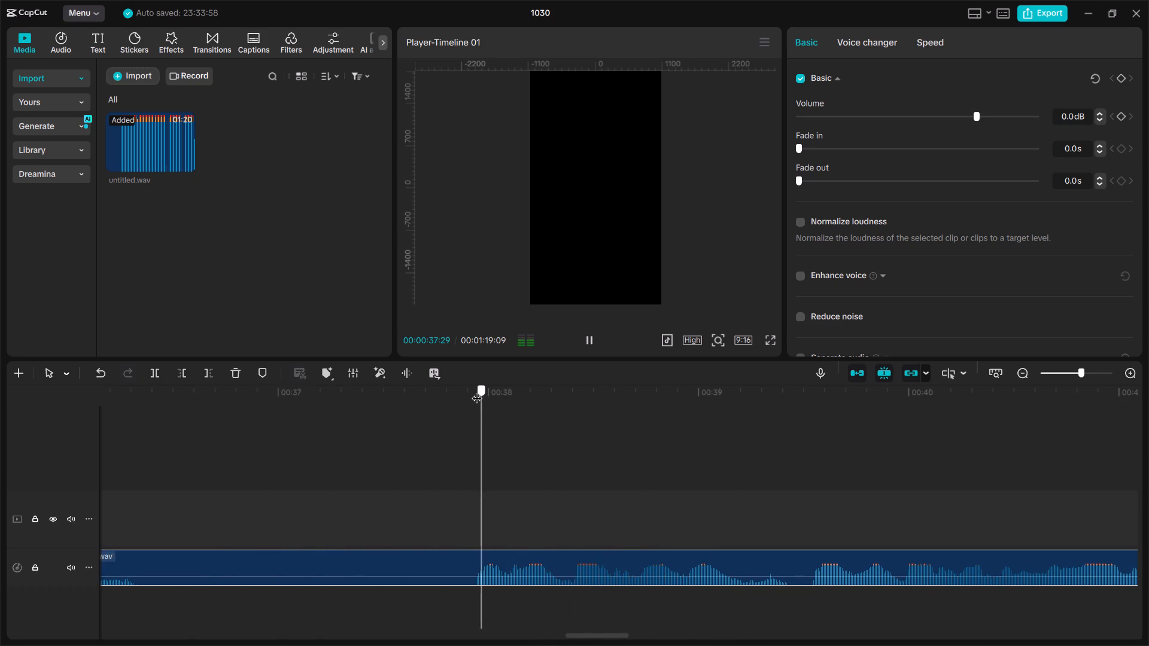
key("space")
key("space")
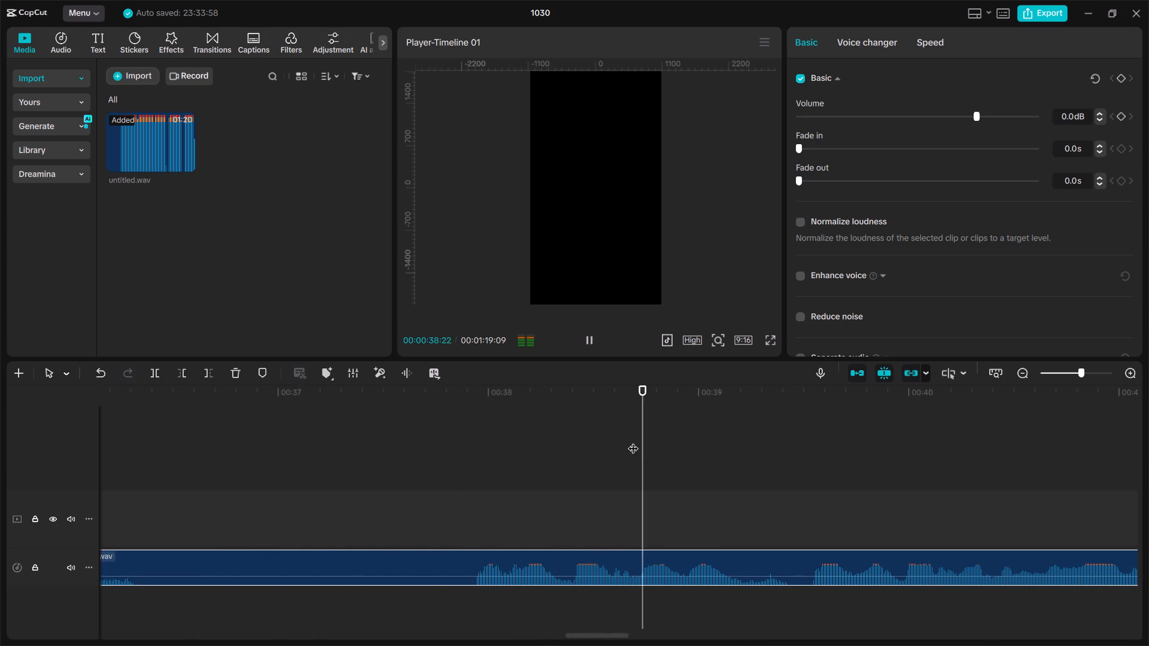
left_click(810, 391)
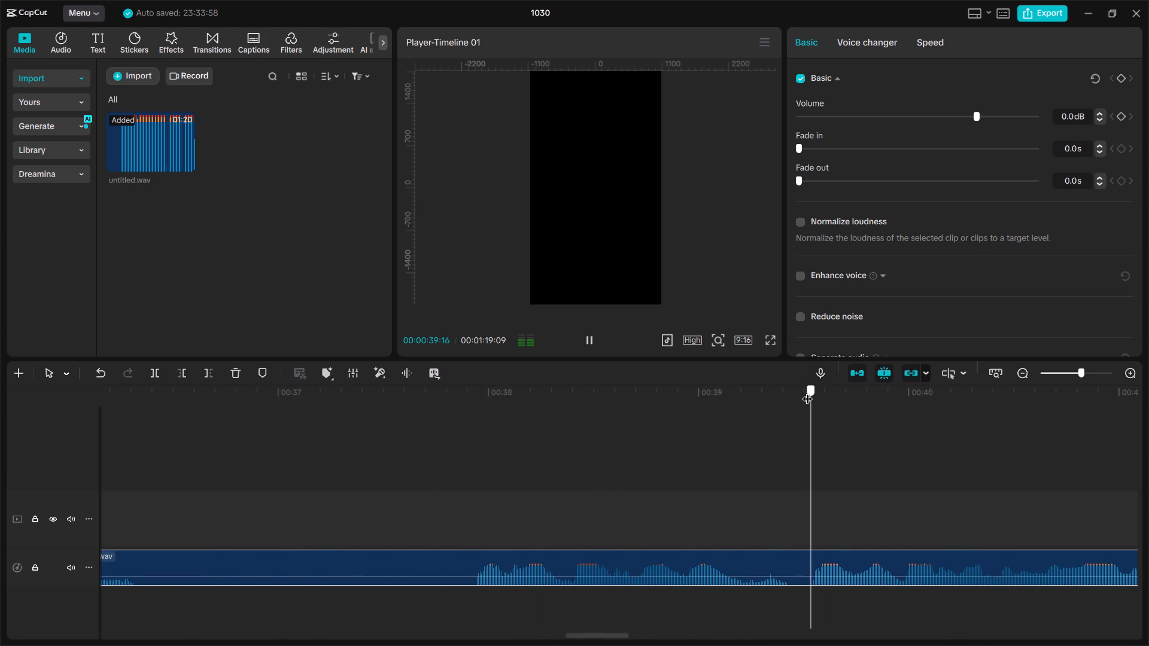
type("q")
key("space")
Split the audio at 00:00:41:06 and trim the start of the remaining clip to about 00:00:42:20.
scroll(932, 452, "down", 16, "ctrl")
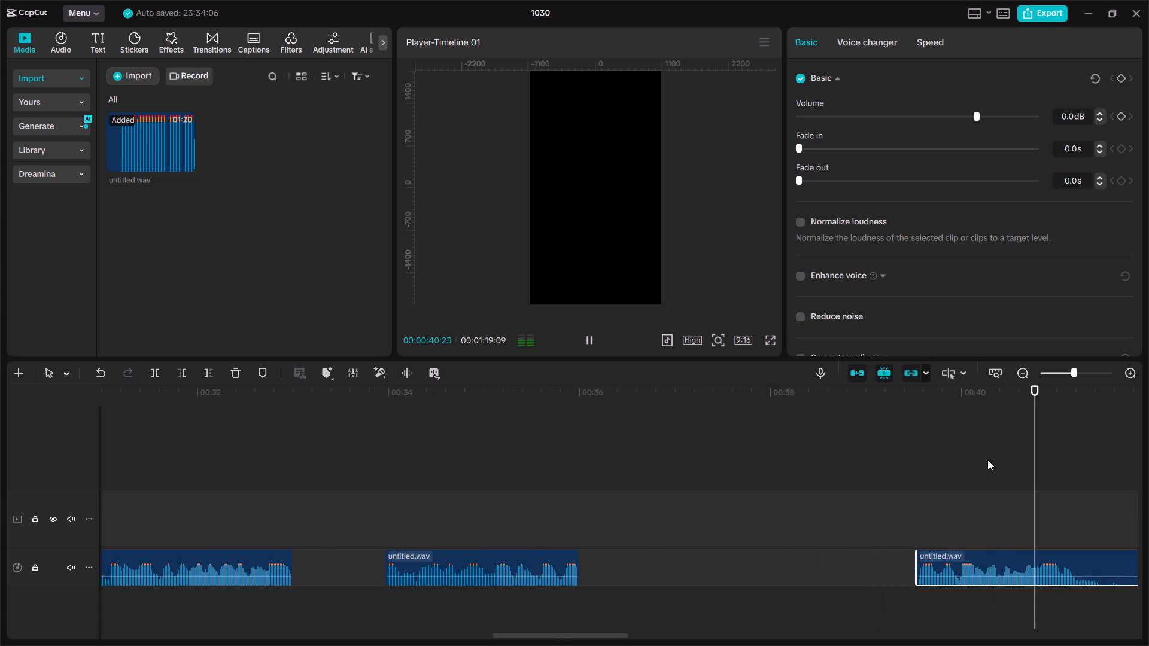
scroll(987, 459, "down", 5, "ctrl")
key("space")
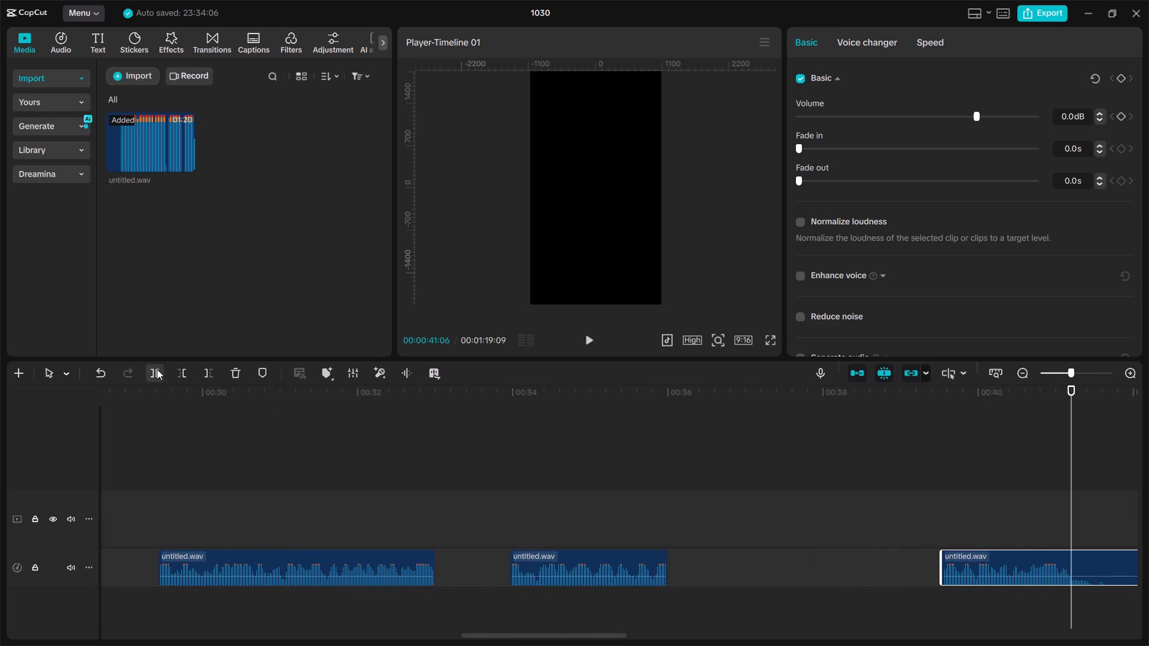
left_click(157, 369)
key("space")
scroll(983, 446, "down", 13, "ctrl")
scroll(728, 478, "up", 8, "ctrl")
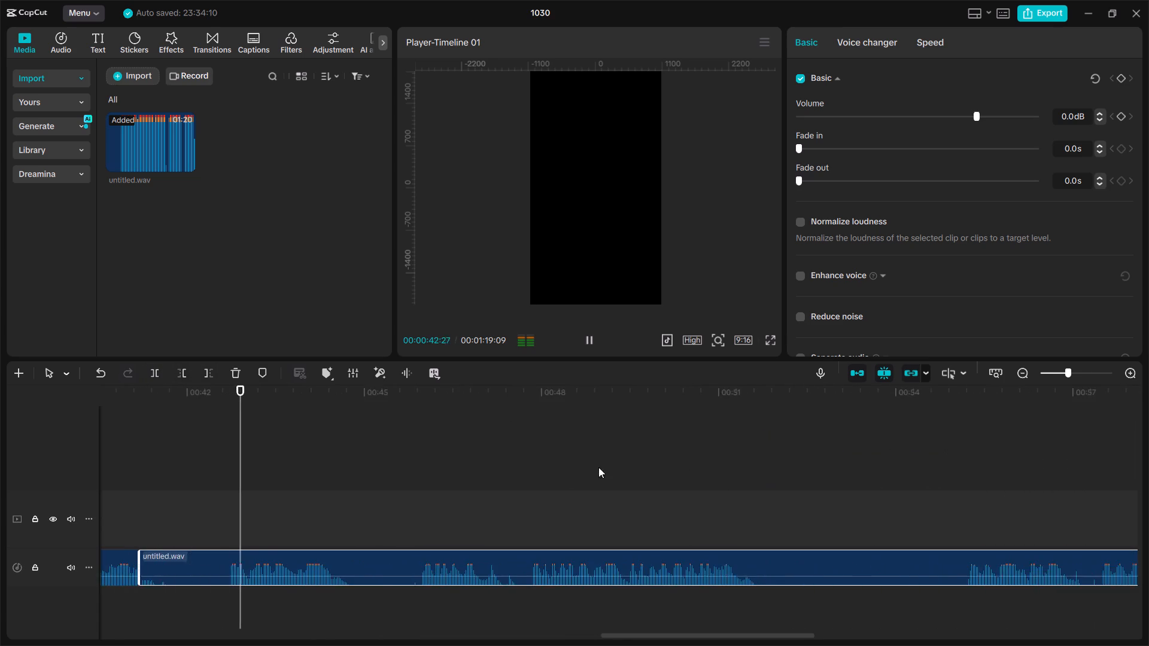
scroll(598, 467, "up", 12, "ctrl")
left_click(199, 395)
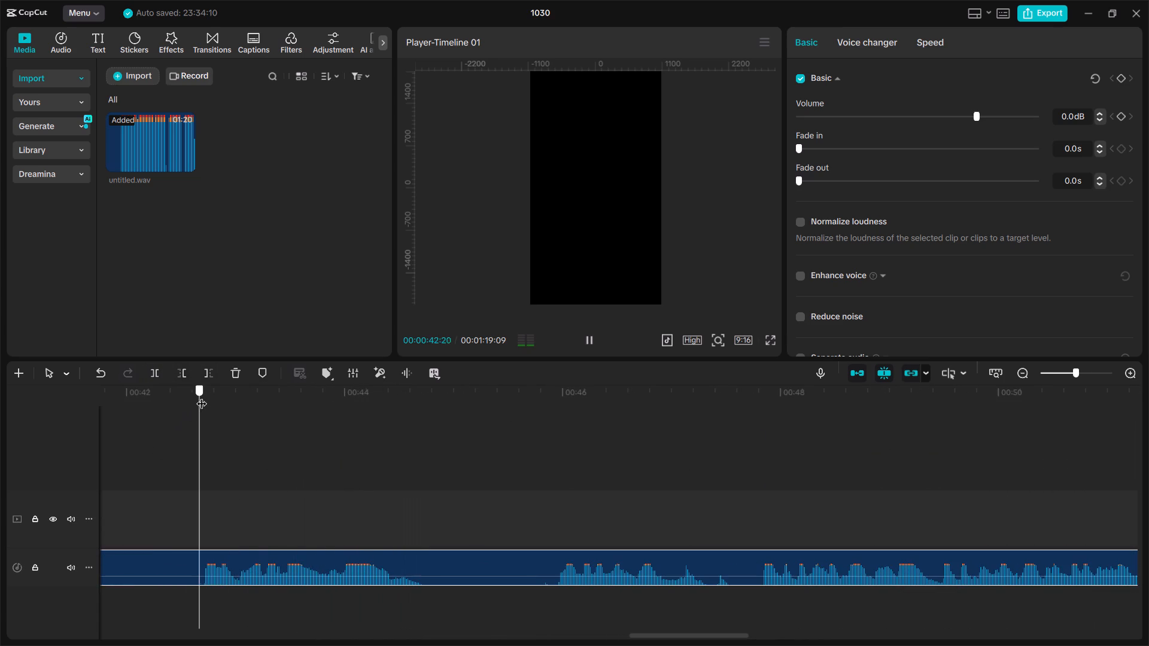
type("q")
key("space")
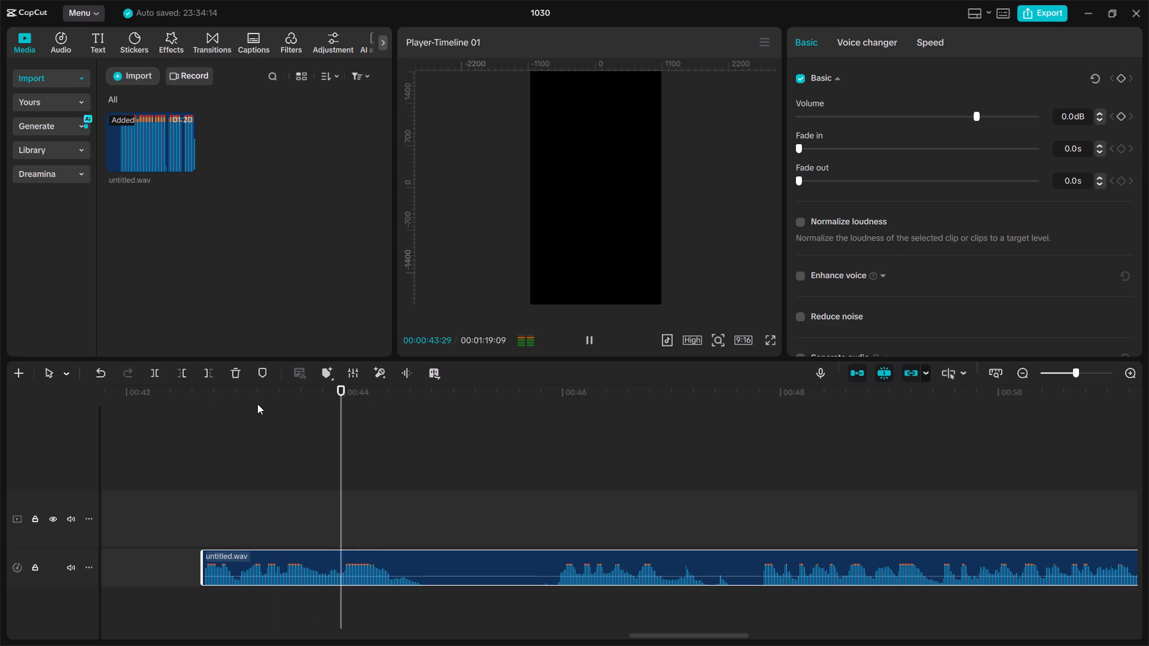
Split the audio at about 00:00:44:10 and trim the start of the remaining clip to 00:00:45:29.
key("space")
left_click(156, 365)
key("space")
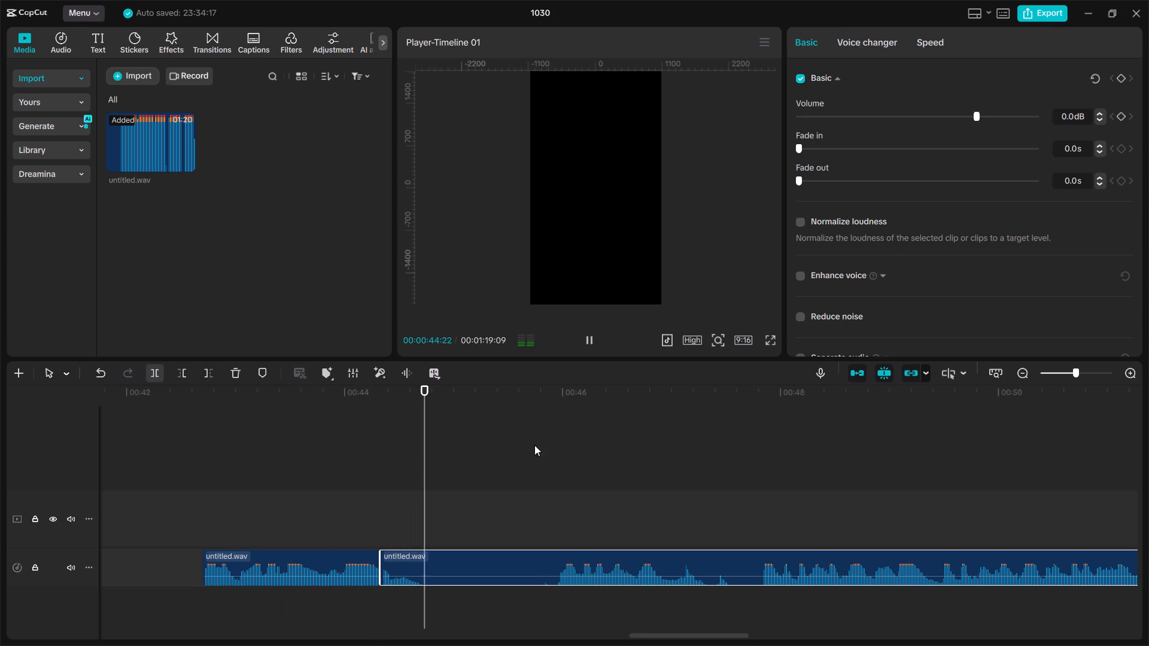
left_click(560, 397)
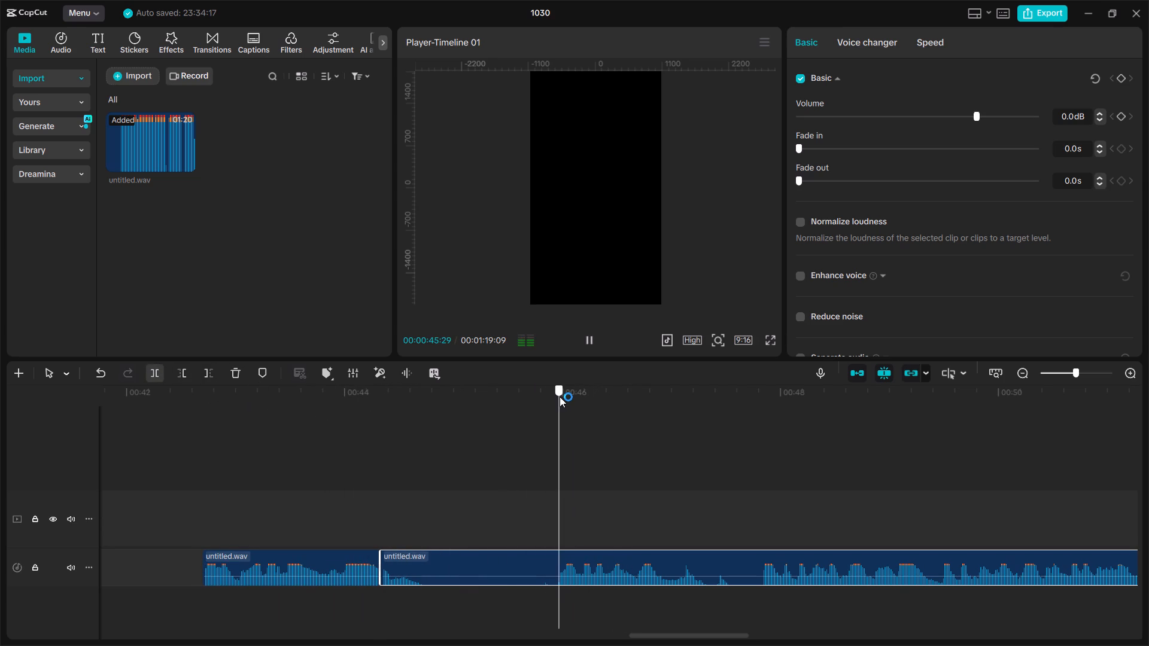
type("q")
key("space")
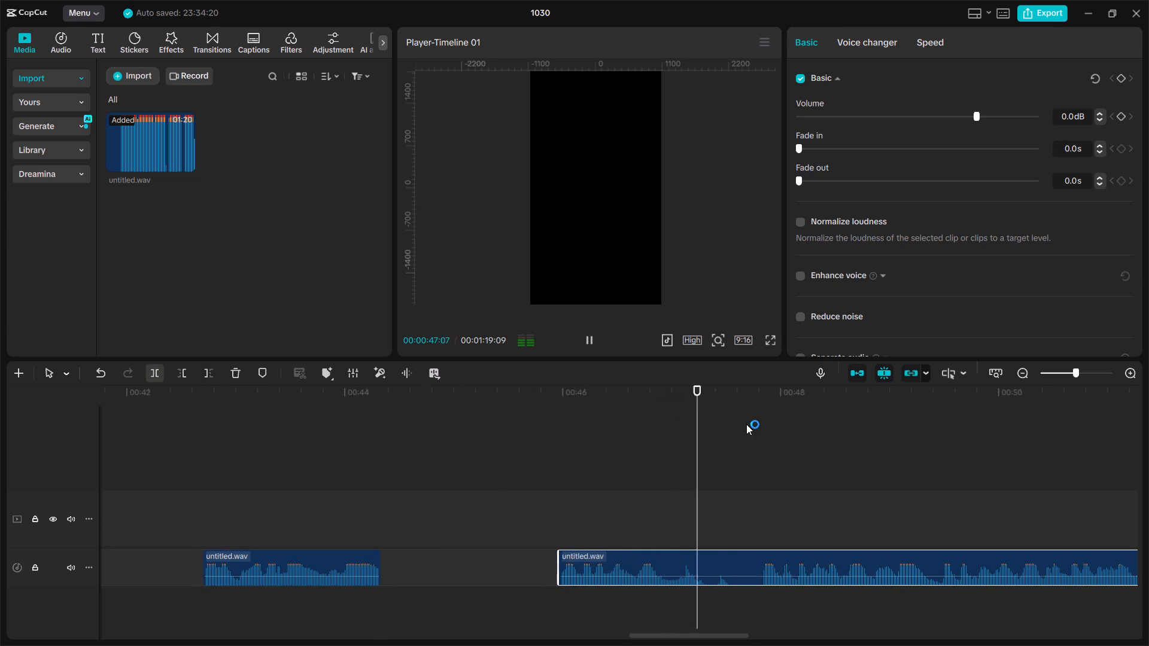
Trim the start of the remaining clip to 00:00:47:26 and split the audio at about 00:00:51:06.
left_click(759, 394)
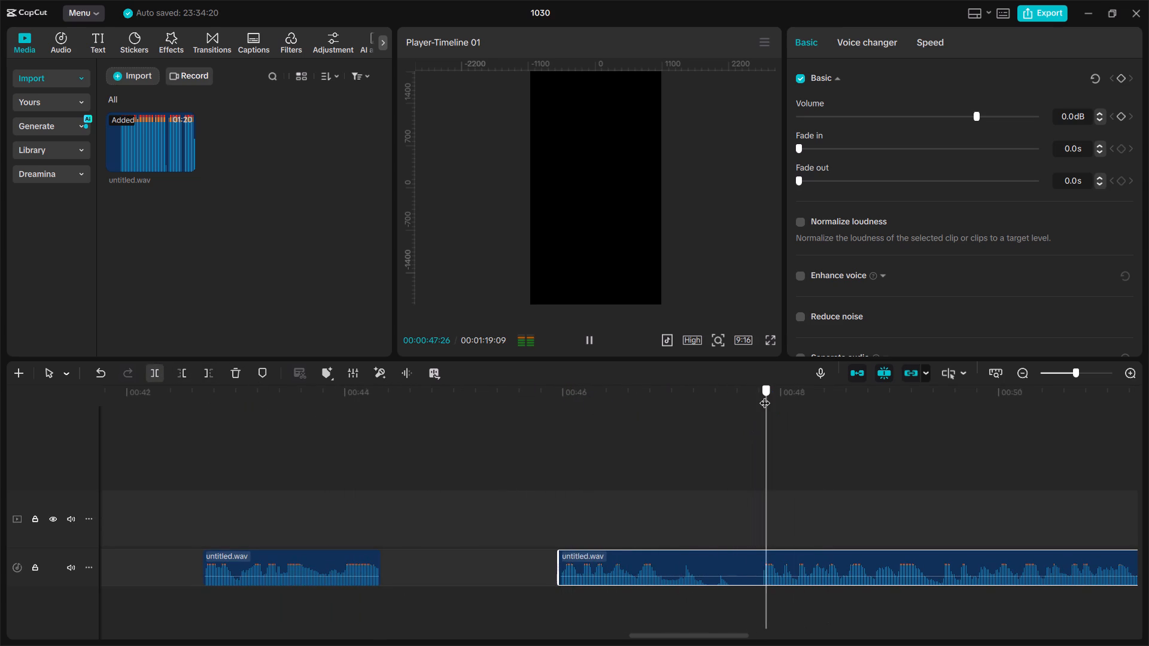
key("q")
key("space")
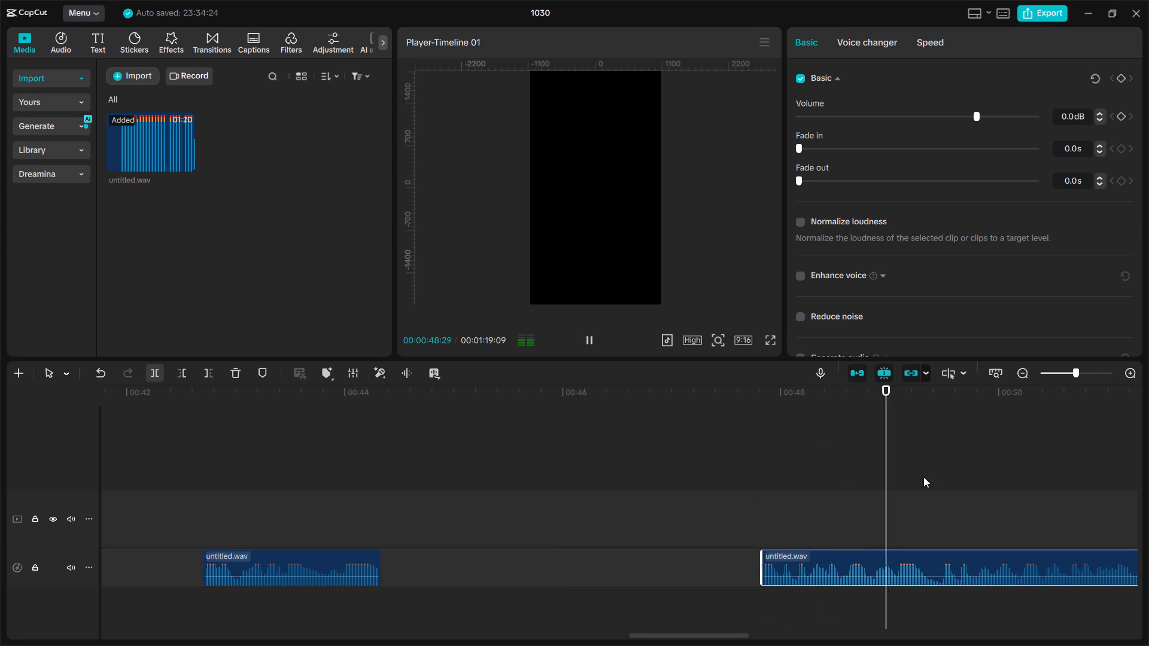
scroll(996, 480, "down", 7, "ctrl")
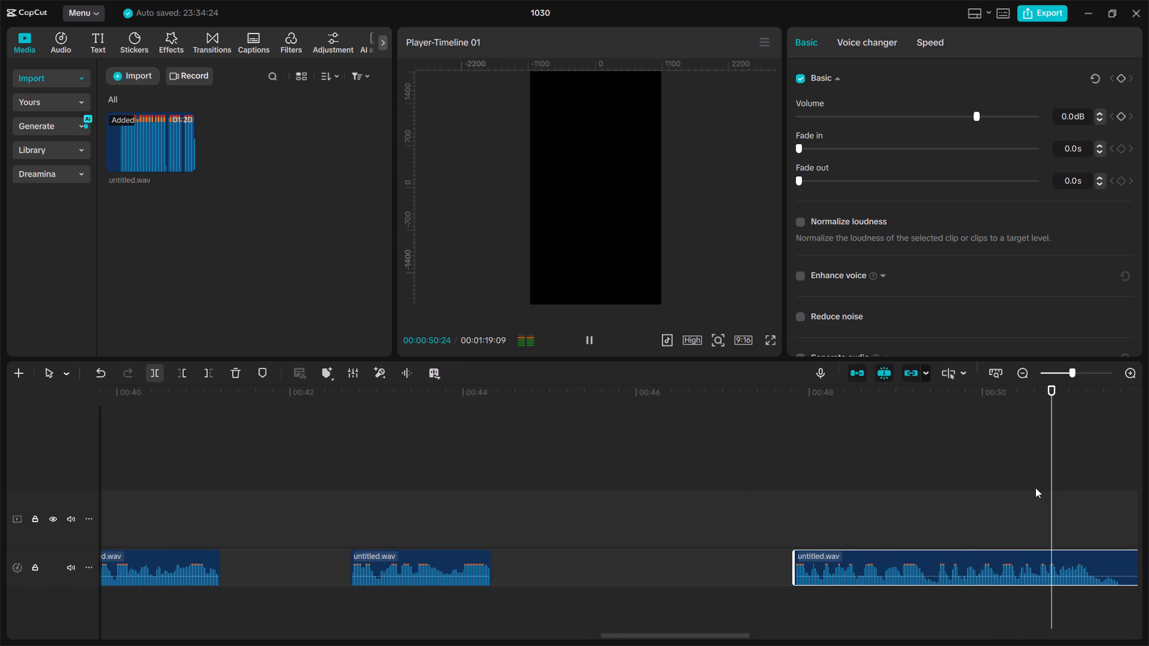
key("space")
left_click(154, 373)
key("space")
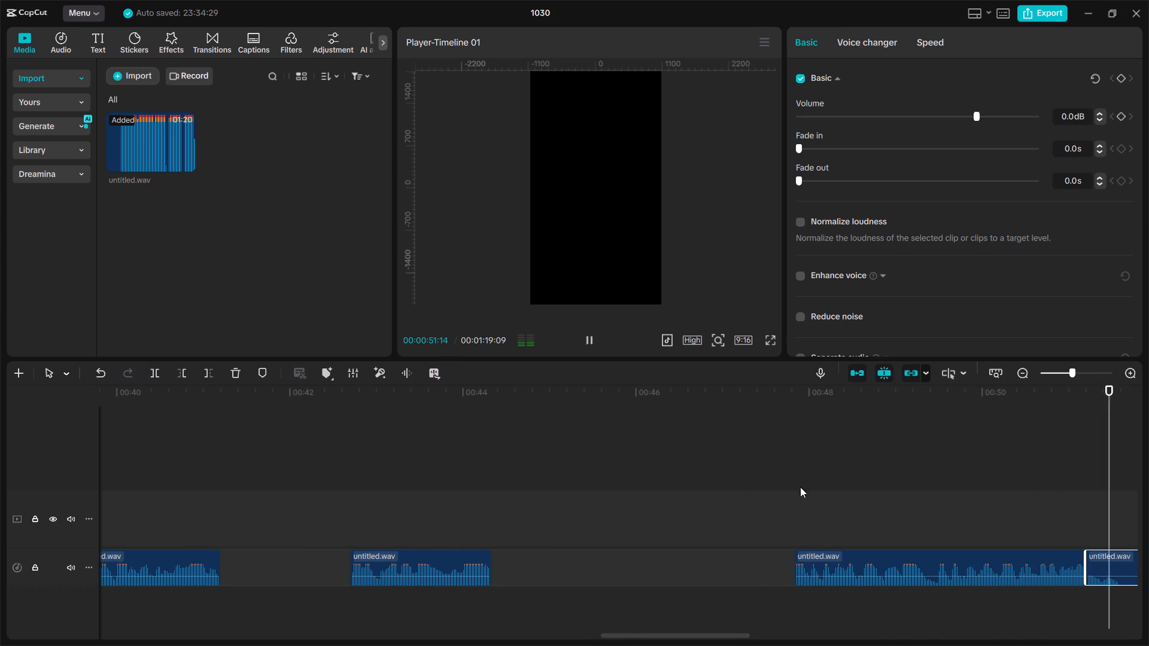
Listen through the rest of the audio from about 00:00:55 to find the next section worth keeping.
scroll(916, 491, "down", 7, "ctrl")
scroll(457, 441, "up", 3, "ctrl")
left_click(443, 390)
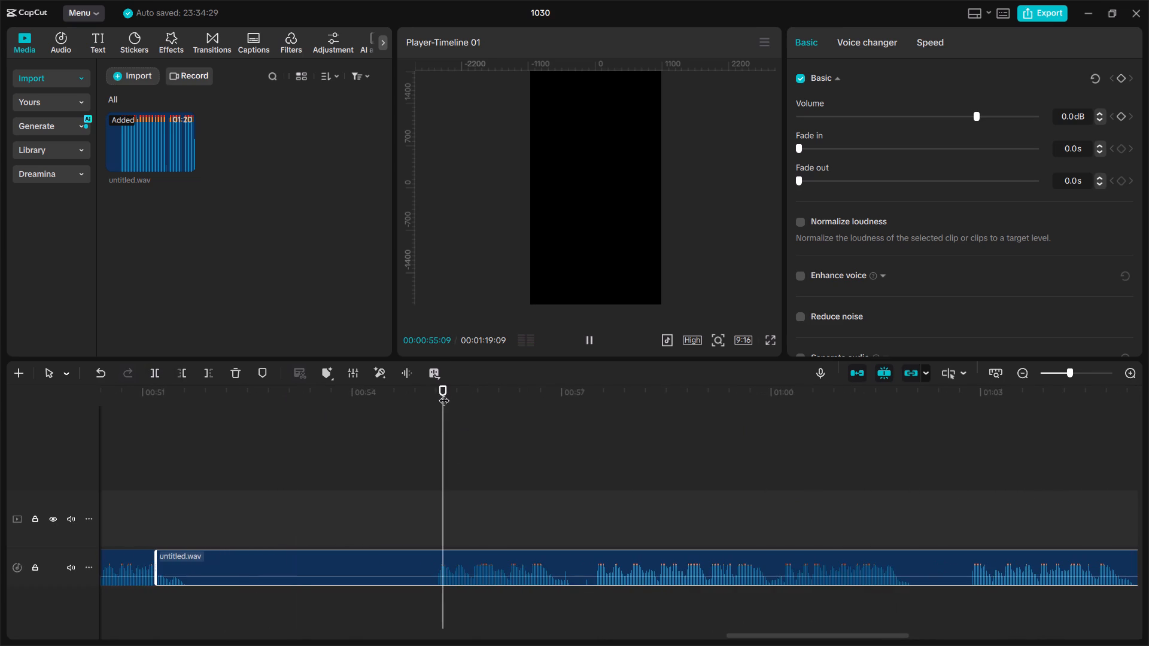
scroll(510, 445, "up", 12, "ctrl")
left_click(438, 402)
key("space")
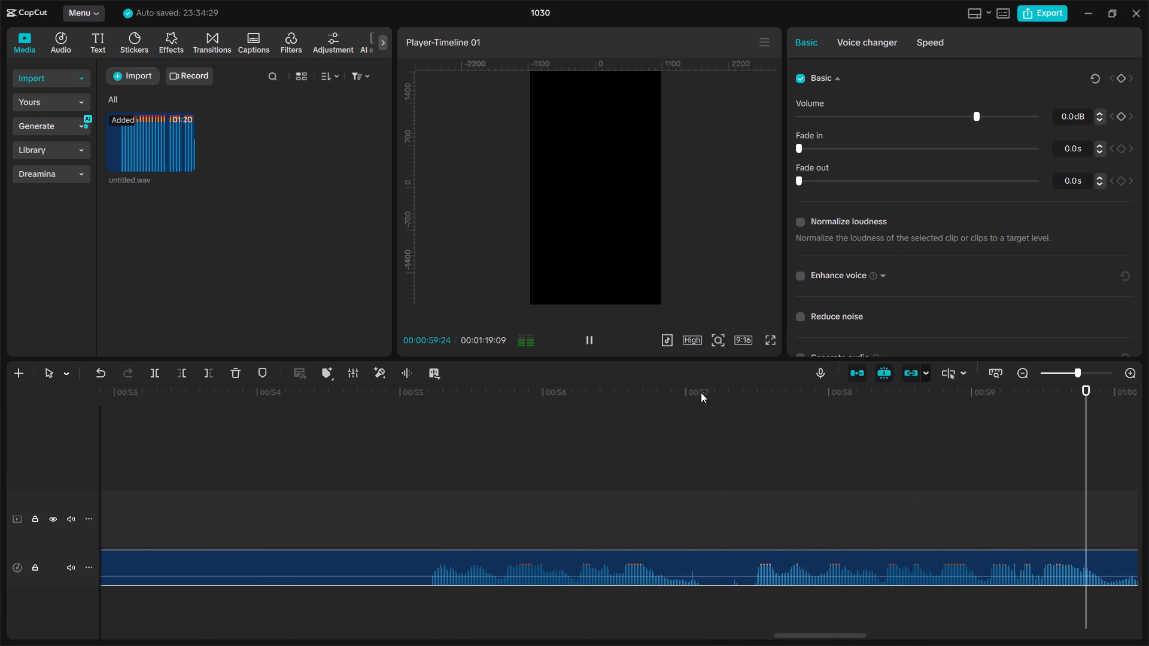
left_click_drag(685, 389, 757, 399)
key("space")
key("ctrl+space")
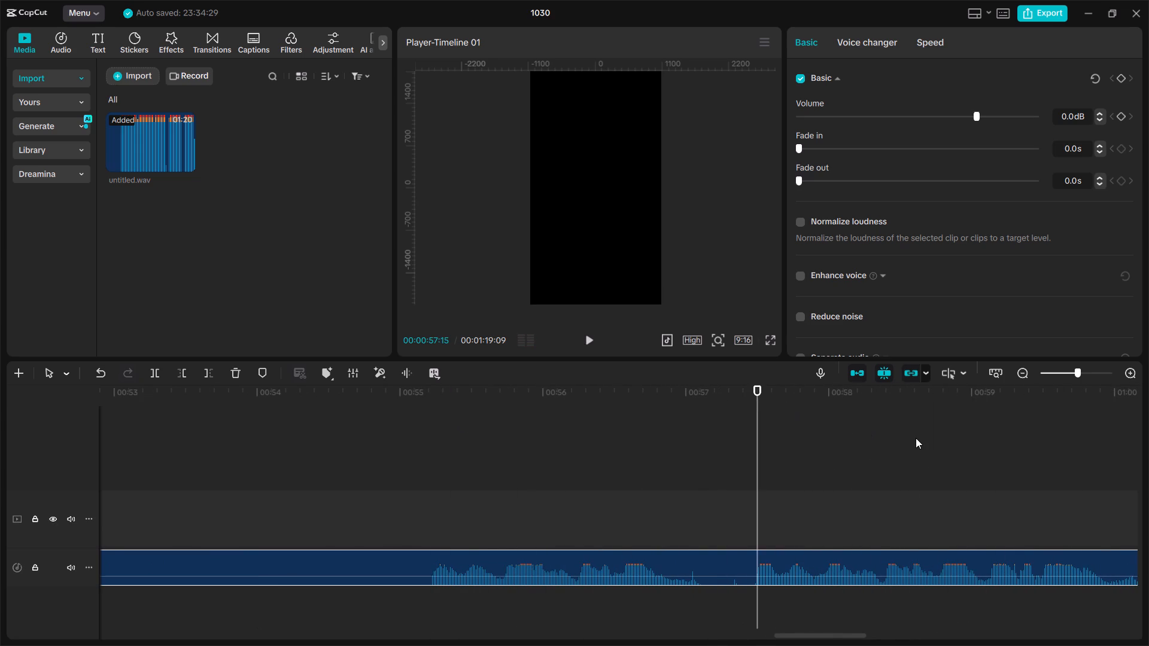
key("space")
scroll(921, 442, "down", 20, "ctrl")
scroll(921, 442, "down", 20, "ctrl")
scroll(921, 442, "down", 11, "ctrl")
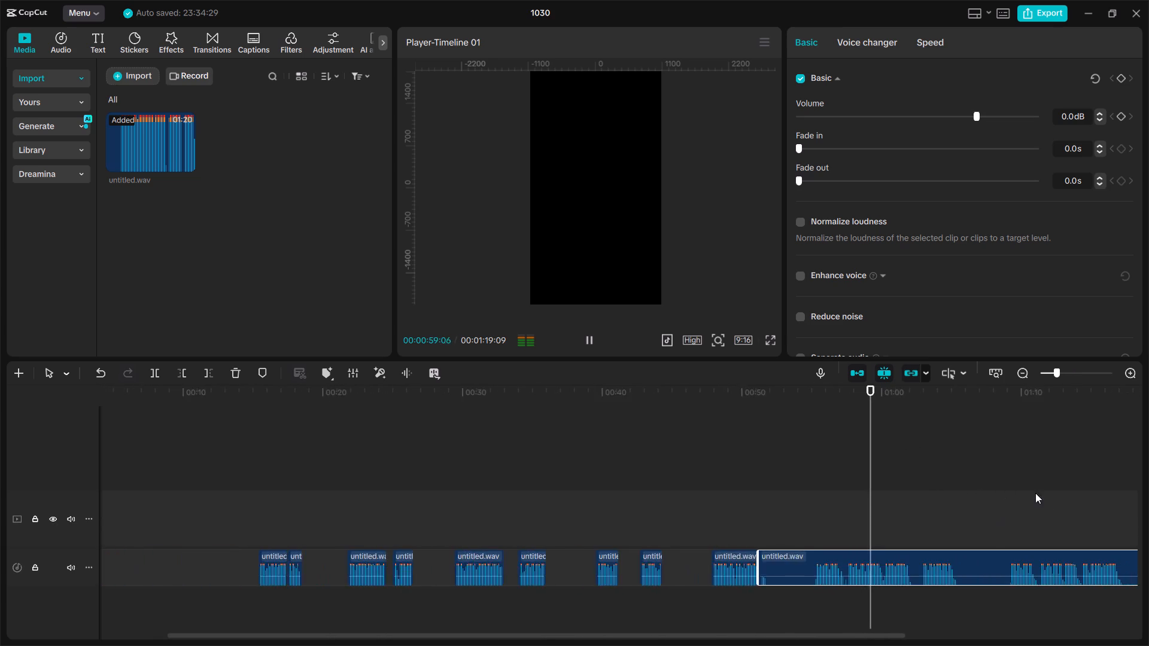
scroll(1035, 493, "down", 5, "ctrl")
scroll(967, 560, "up", 20, "ctrl")
scroll(967, 560, "up", 4, "ctrl")
scroll(978, 620, "up", 6, "ctrl")
scroll(980, 618, "down", 5, "ctrl")
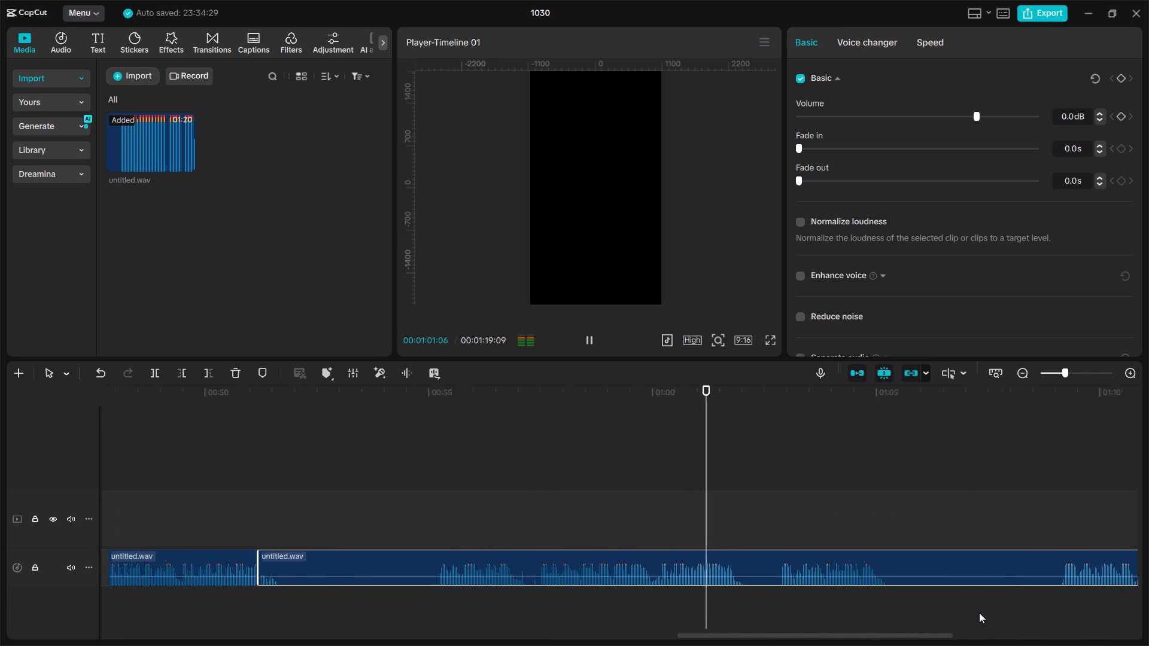
scroll(979, 613, "down", 20, "ctrl")
scroll(979, 613, "down", 6, "ctrl")
left_click(838, 410)
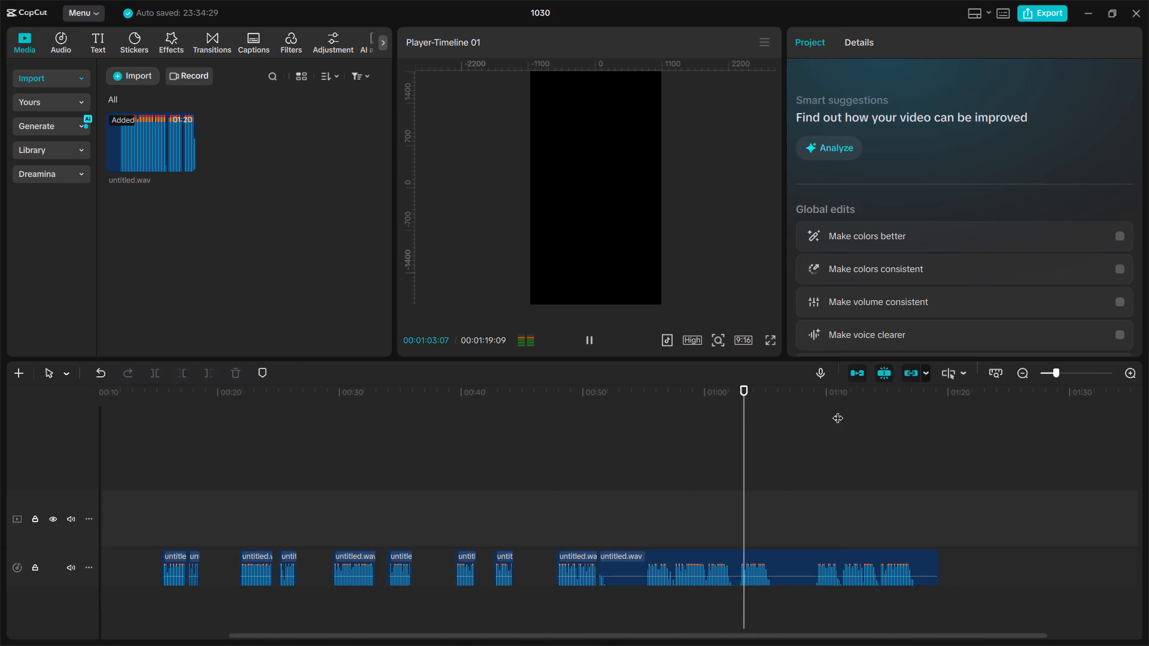
key("space")
key("space")
key("space")
scroll(923, 619, "up", 9)
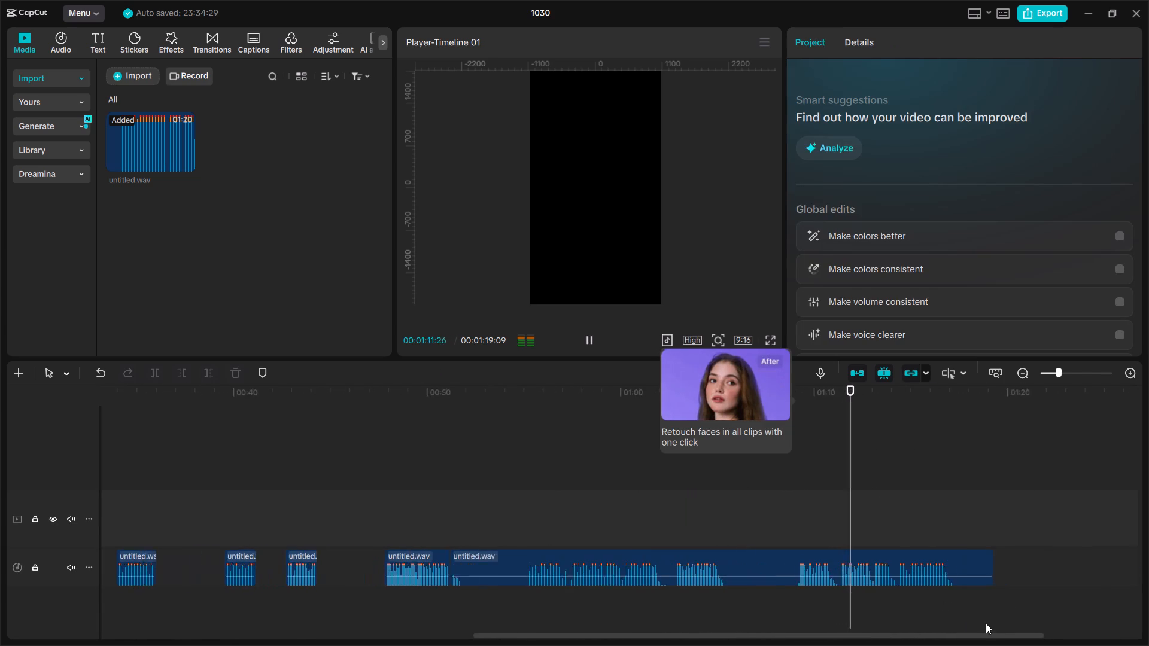
scroll(986, 623, "up", 20)
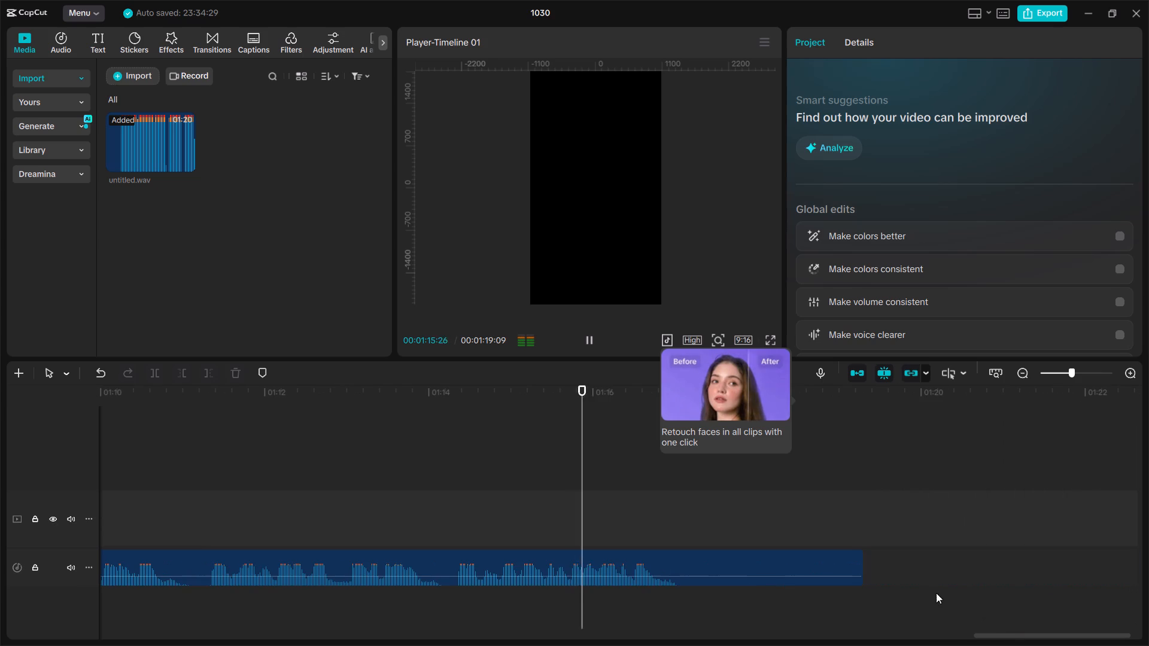
Trim the start of the last audio clip to 00:01:11:10, dropping the sections before it.
left_click_drag(428, 394, 200, 401)
key("space")
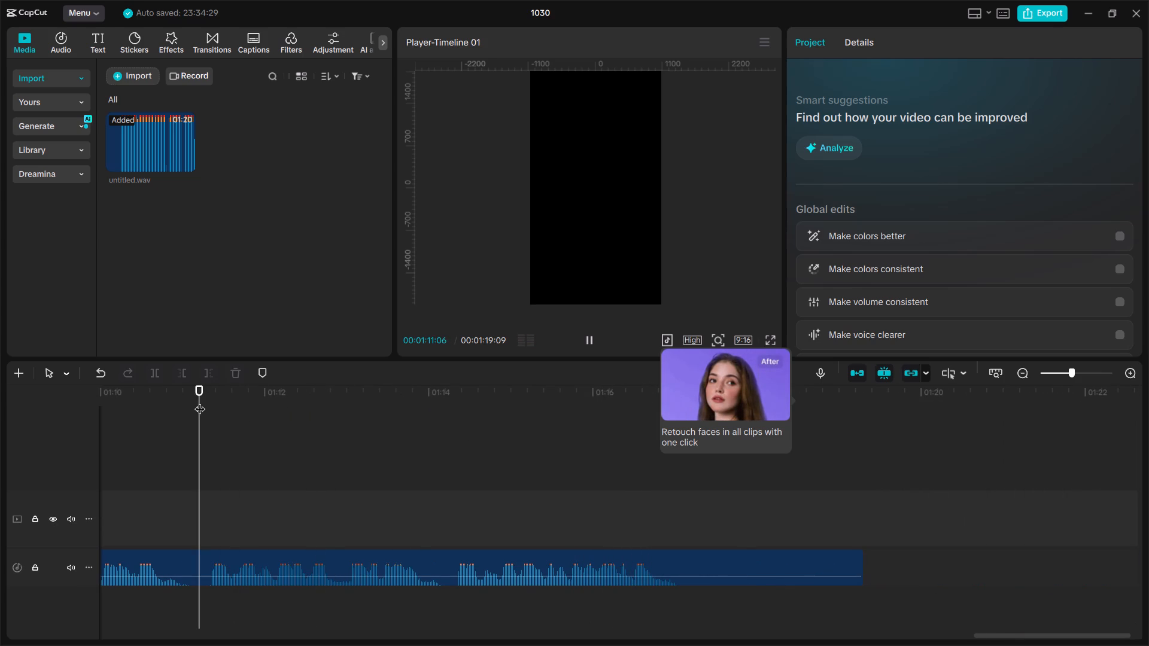
key("space")
left_click(209, 394)
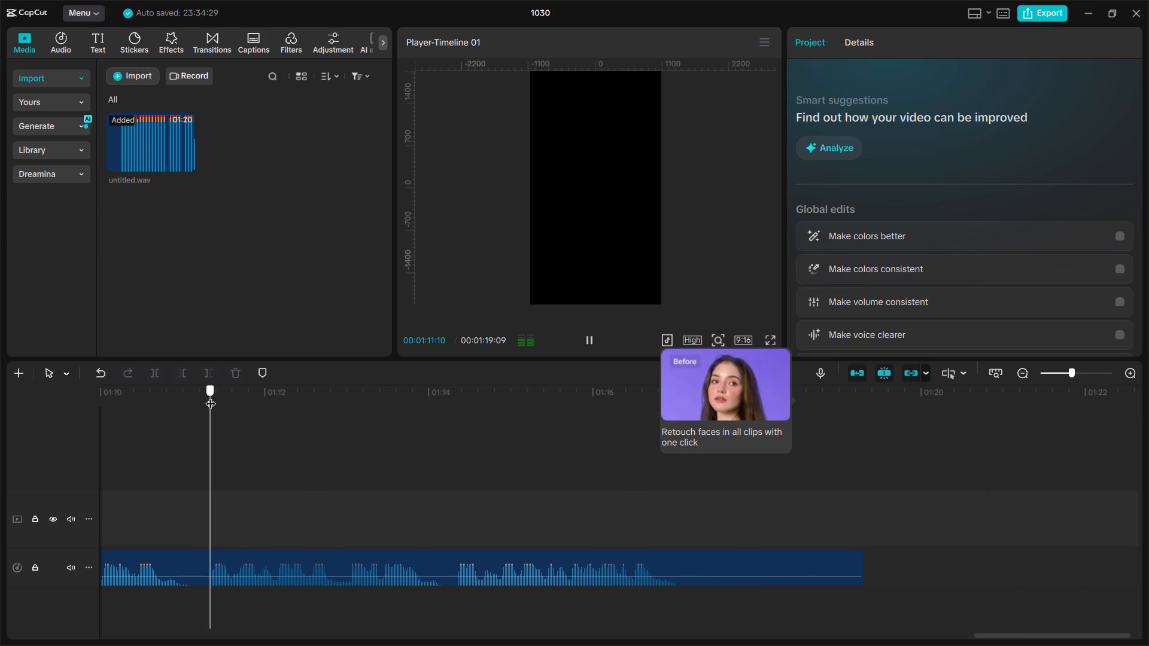
left_click(174, 566)
key("q")
key("space")
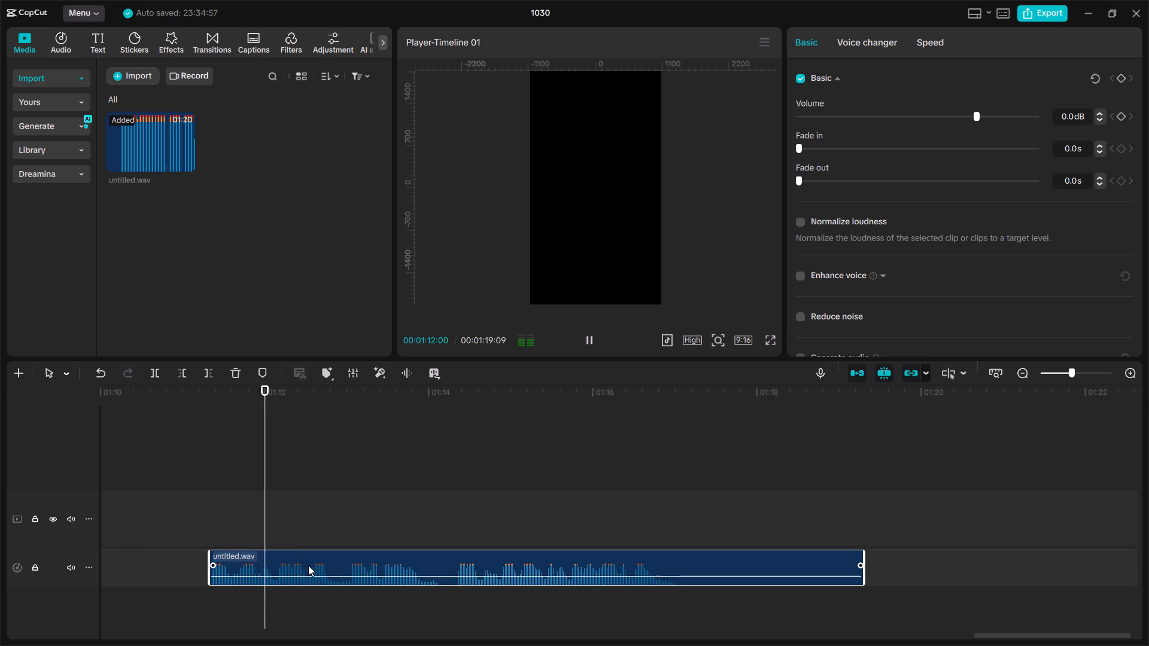
Split the audio at about 00:01:12:22 and trim the start of the remaining clip to about 00:01:13:01.
key("space")
left_click(153, 370)
key("space")
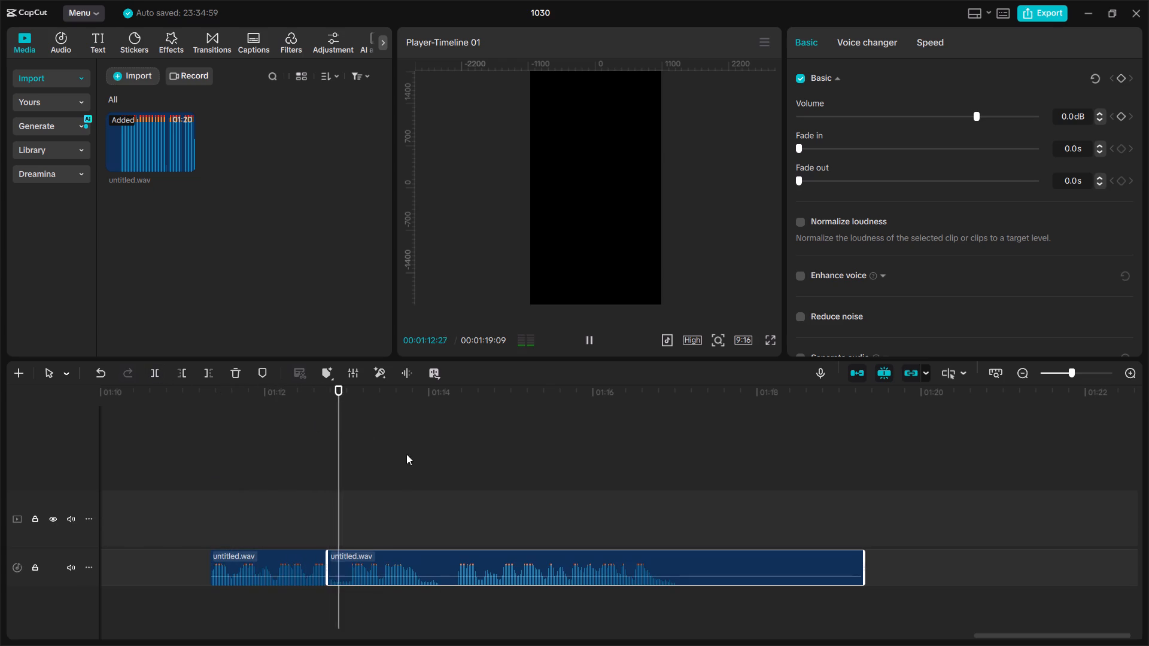
key("space")
left_click(353, 403)
key("q")
key("space")
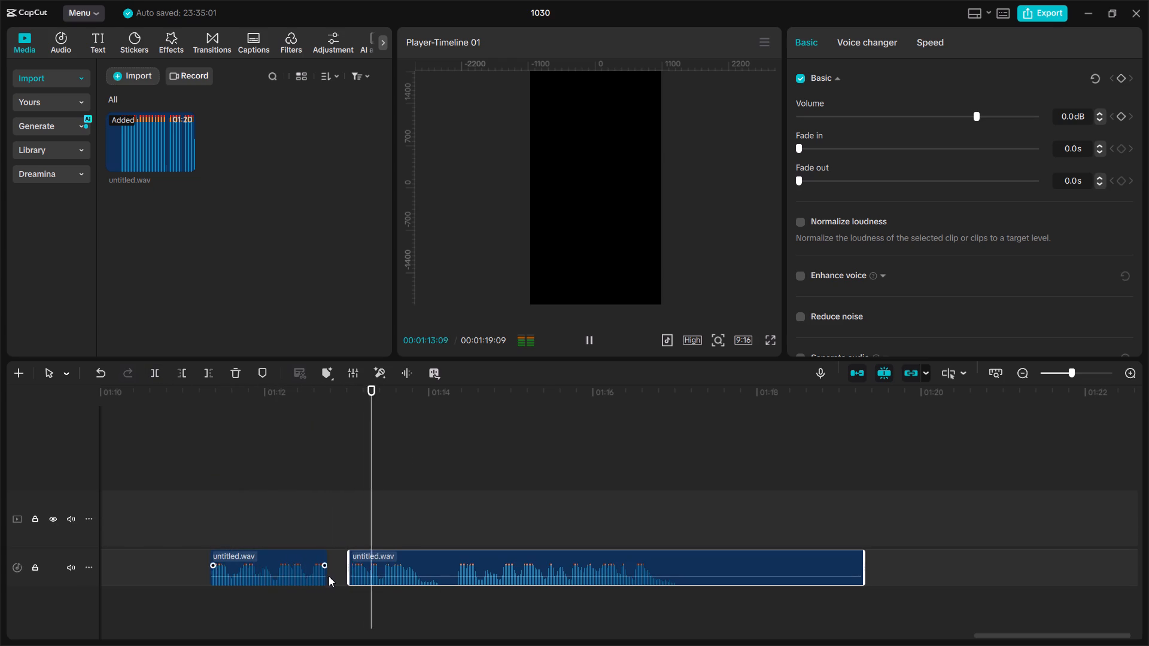
Split the audio at about 00:01:13:25 and trim the start of the remaining clip to 00:01:14:11.
key("space")
left_click(157, 367)
key("space")
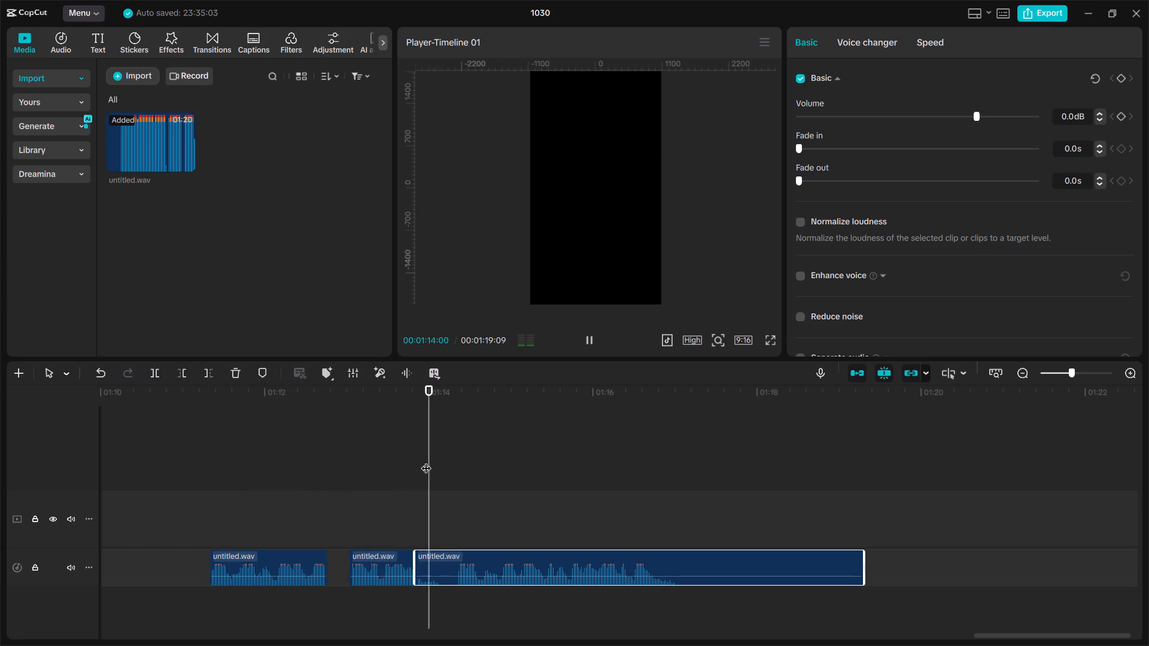
key("space")
left_click(455, 409)
left_click(454, 403)
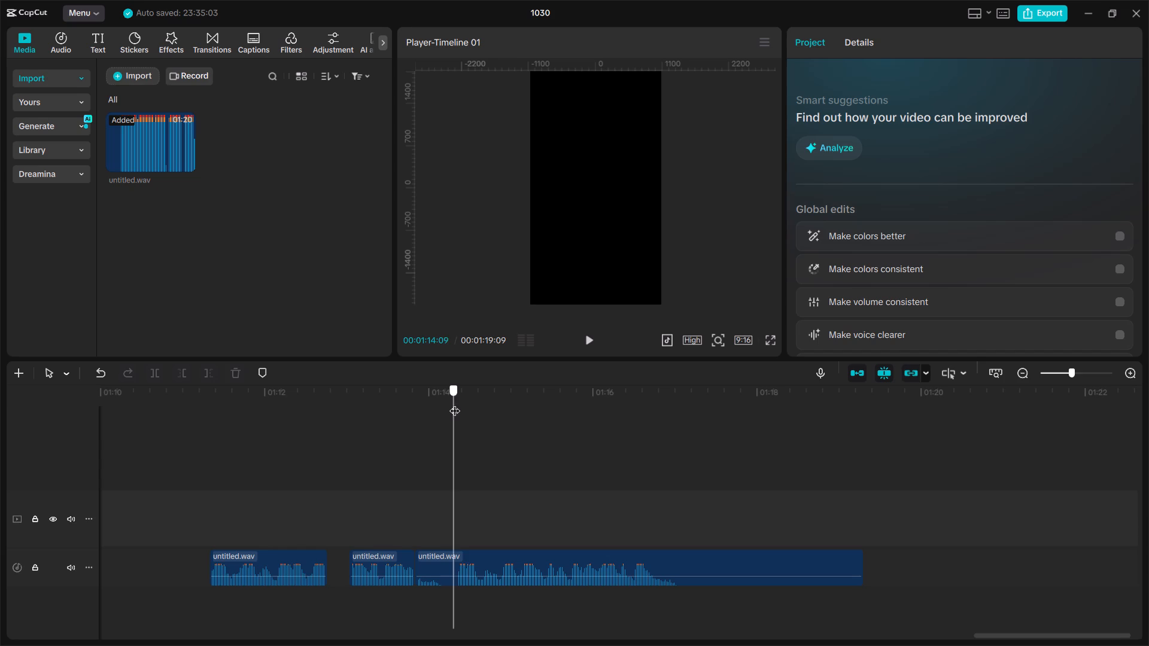
left_click(484, 561)
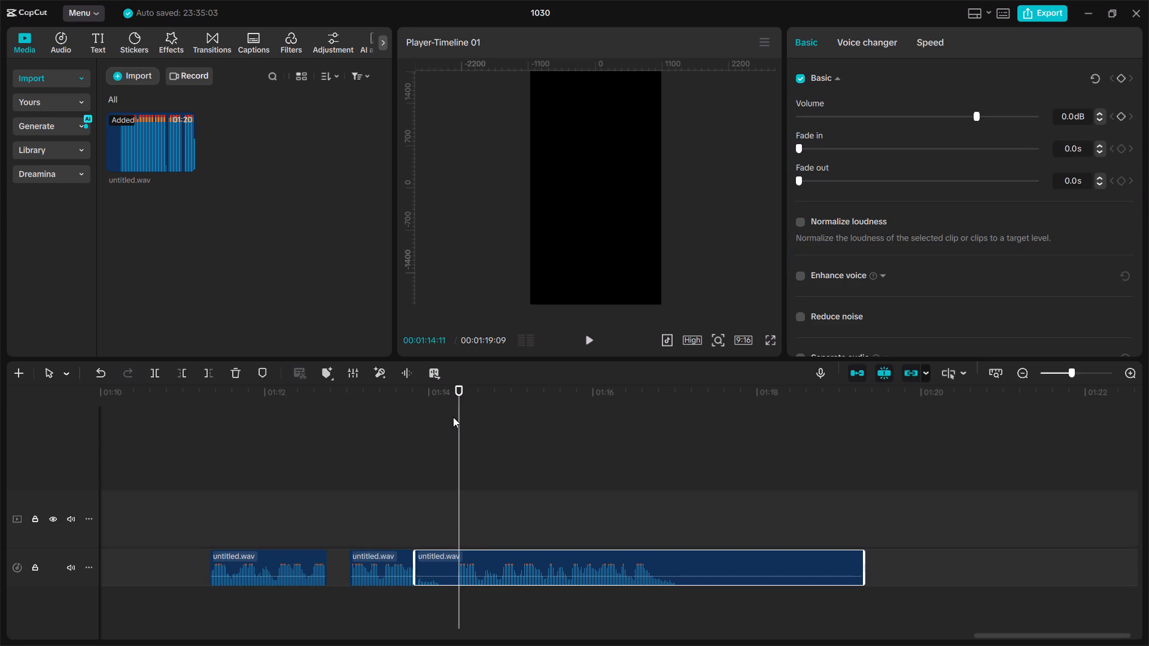
left_click(460, 410)
key("q")
key("space")
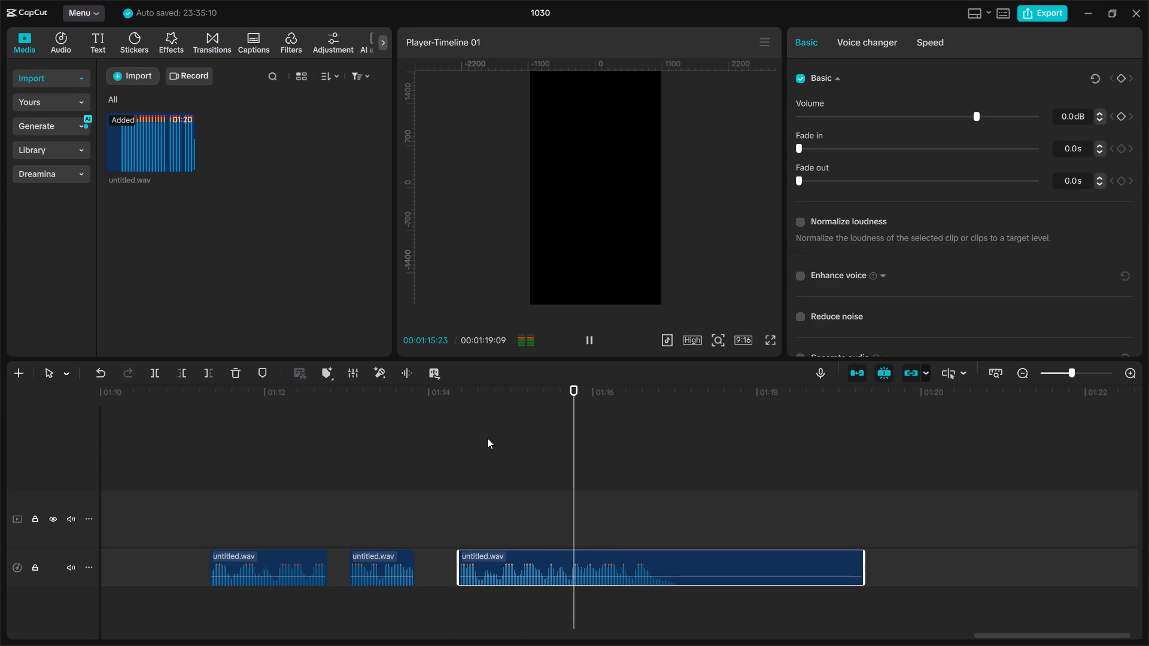
Listen for the end of the final section and trim the end of the last clip to 00:01:16:21.
key("space")
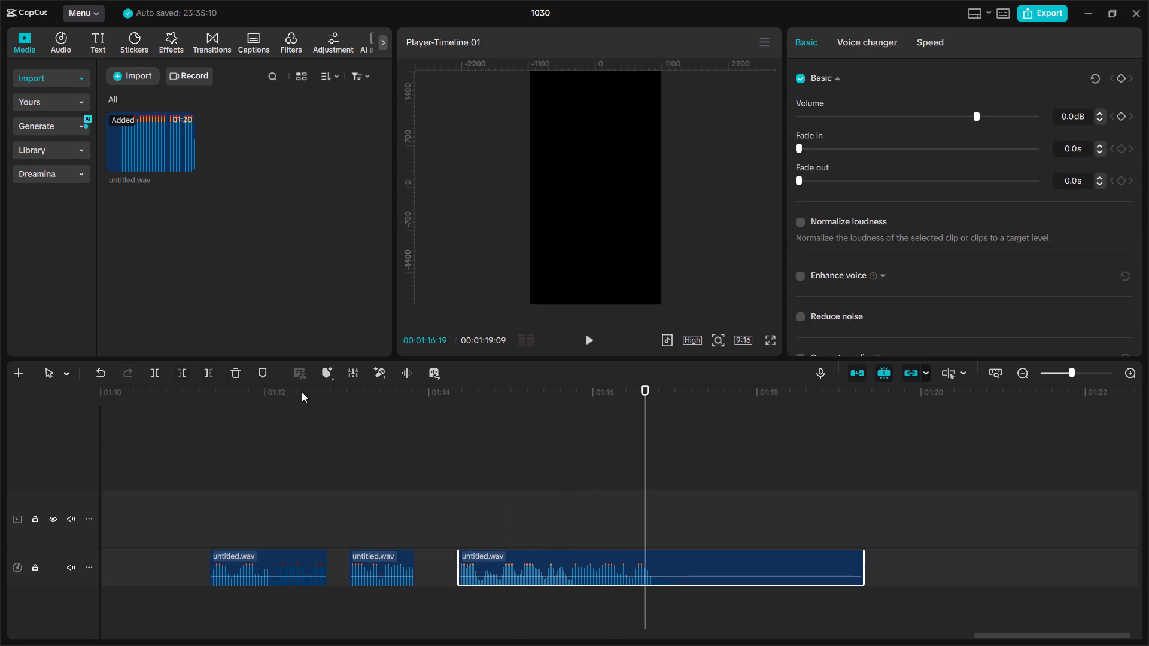
key("space")
key("space")
left_click(653, 402)
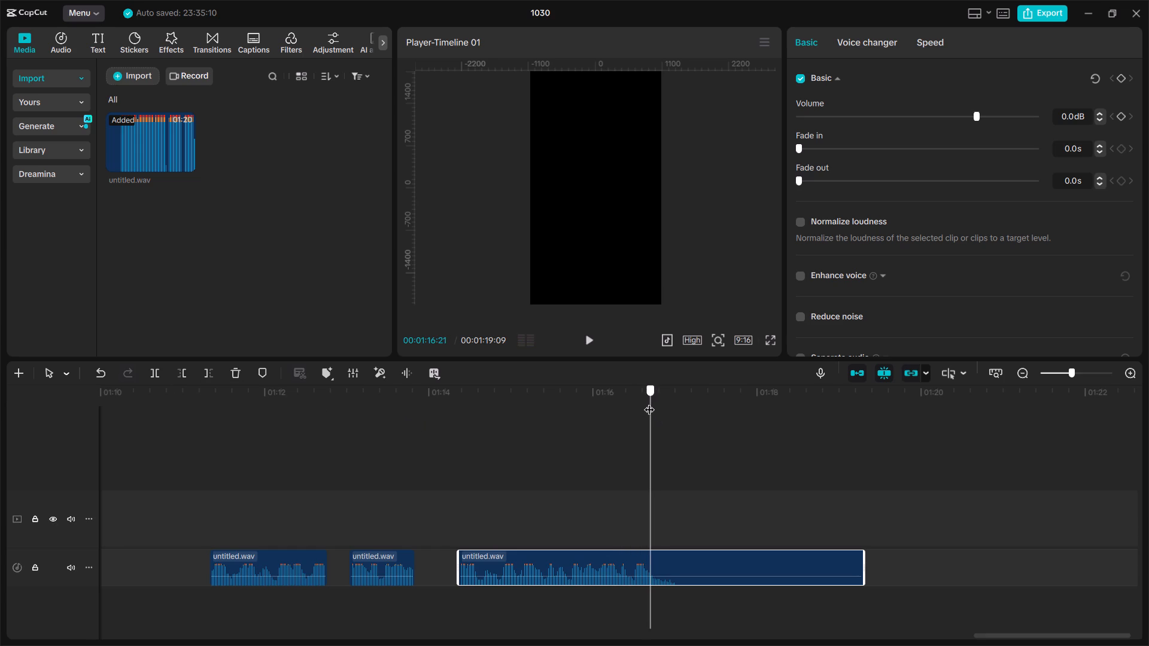
key("w")
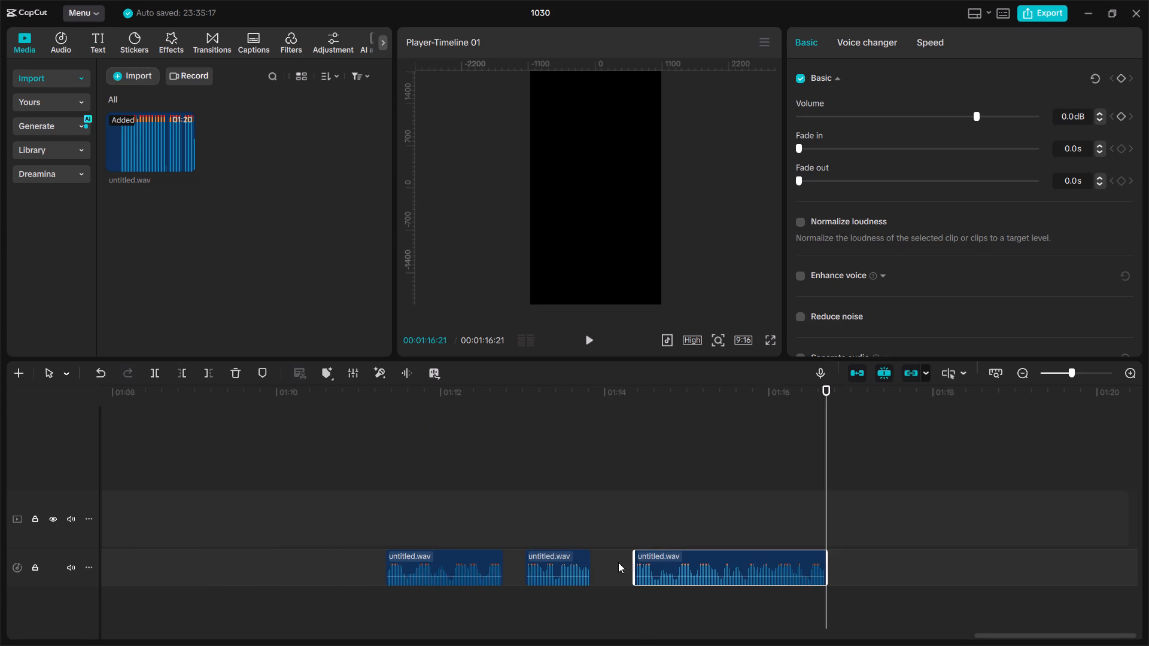
Remove all the gaps between the audio clips on the track so they play back to back.
right_click(619, 562)
left_click(664, 542)
Play back the joined audio, including a full pass from the start, to check the flow between clips.
scroll(668, 532, "down", 15, "ctrl")
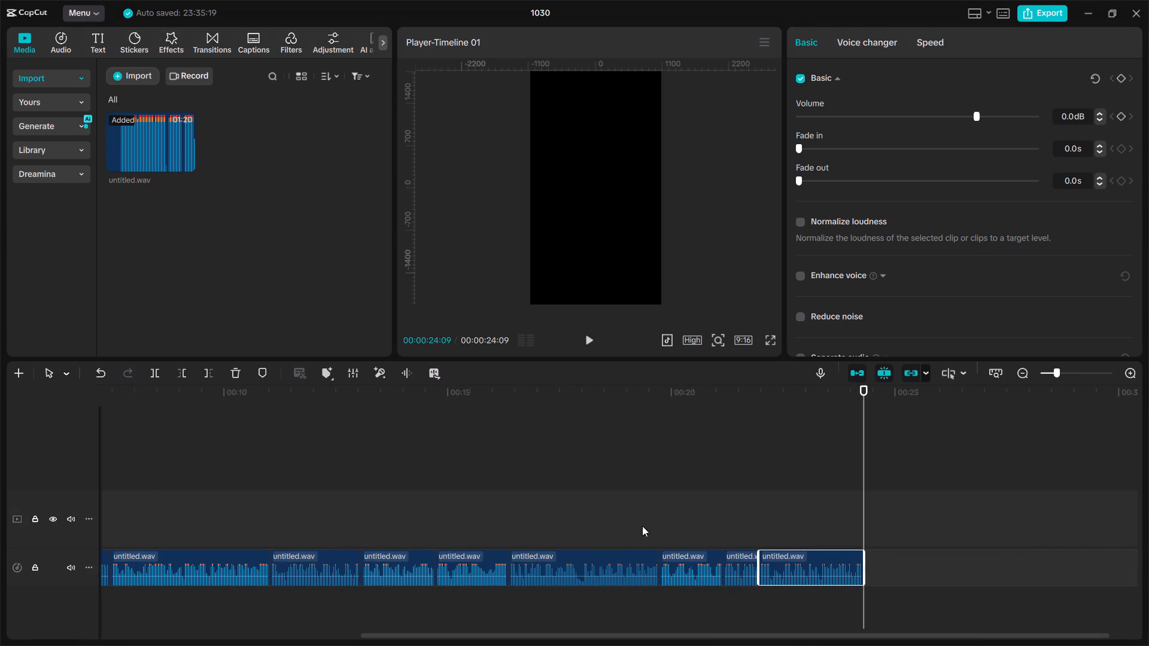
left_click_drag(724, 397, 548, 404)
key("space")
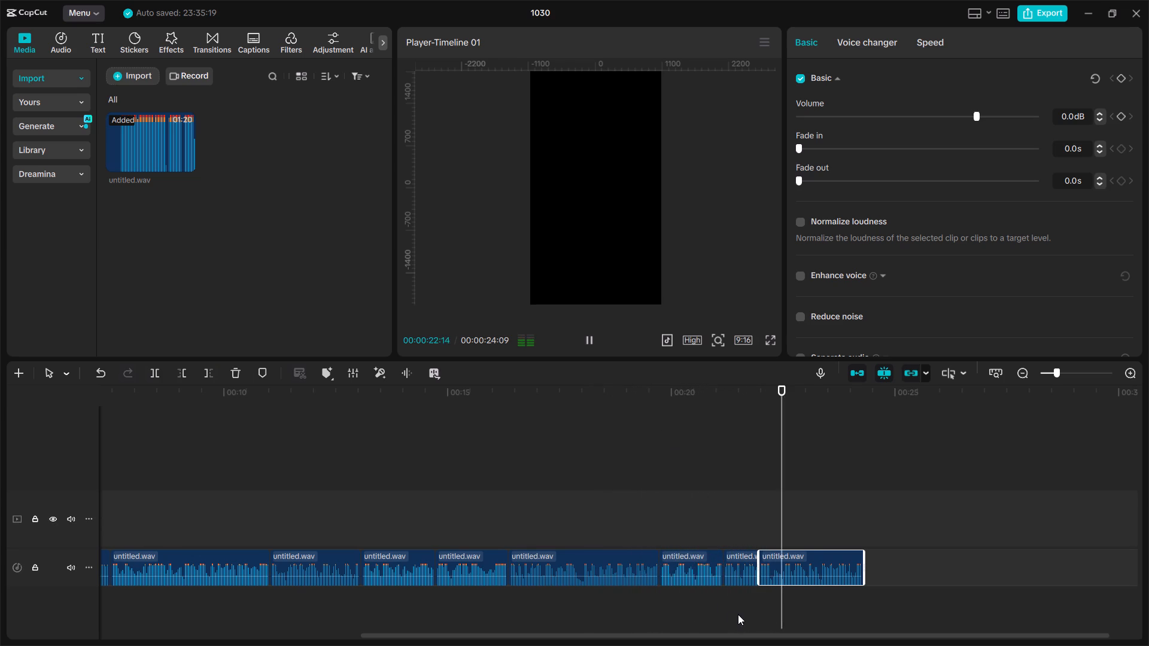
scroll(670, 586, "down", 6, "ctrl")
left_click_drag(515, 385, 509, 387)
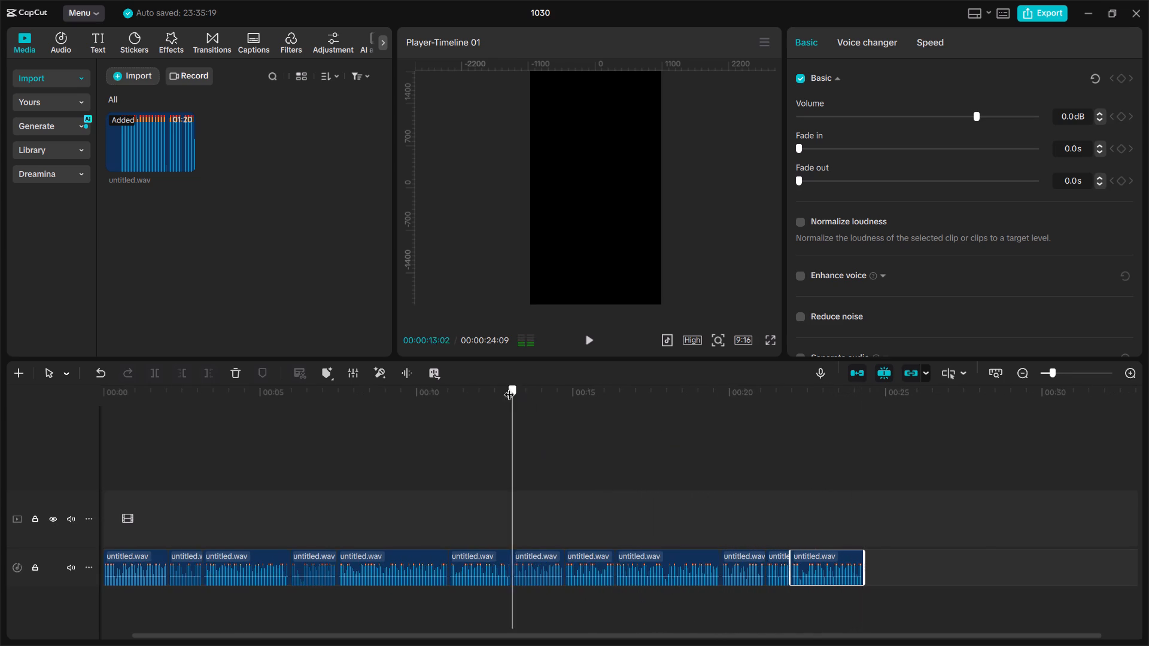
left_click_drag(509, 387, 48, 421)
key("space")
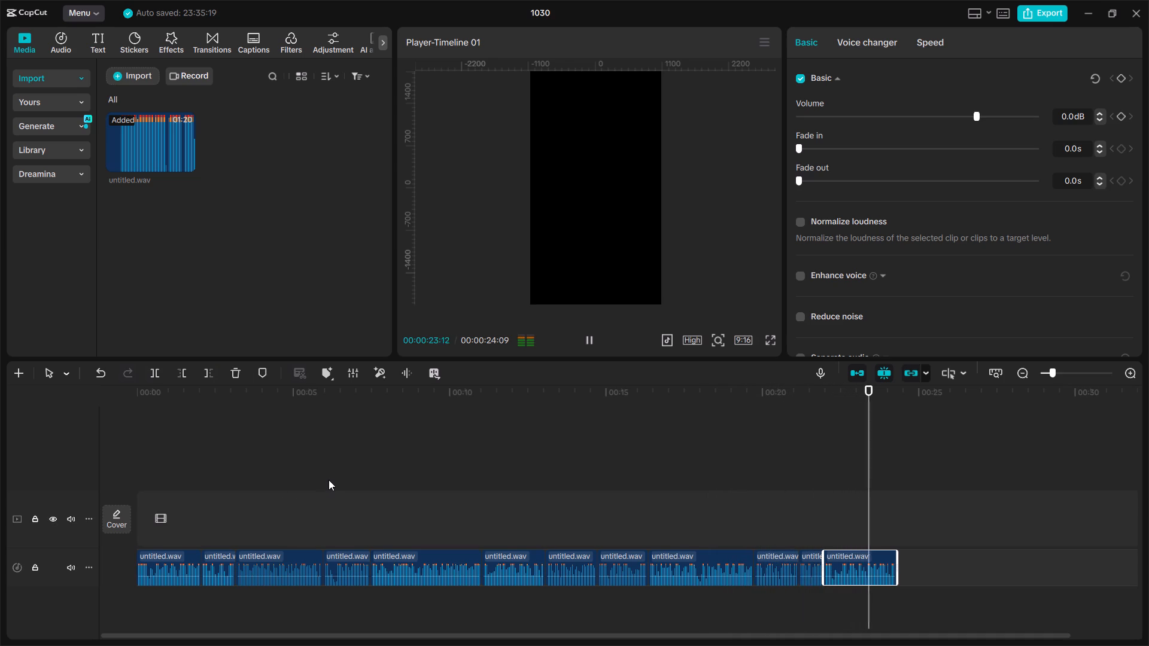
left_click(493, 390)
key("space")
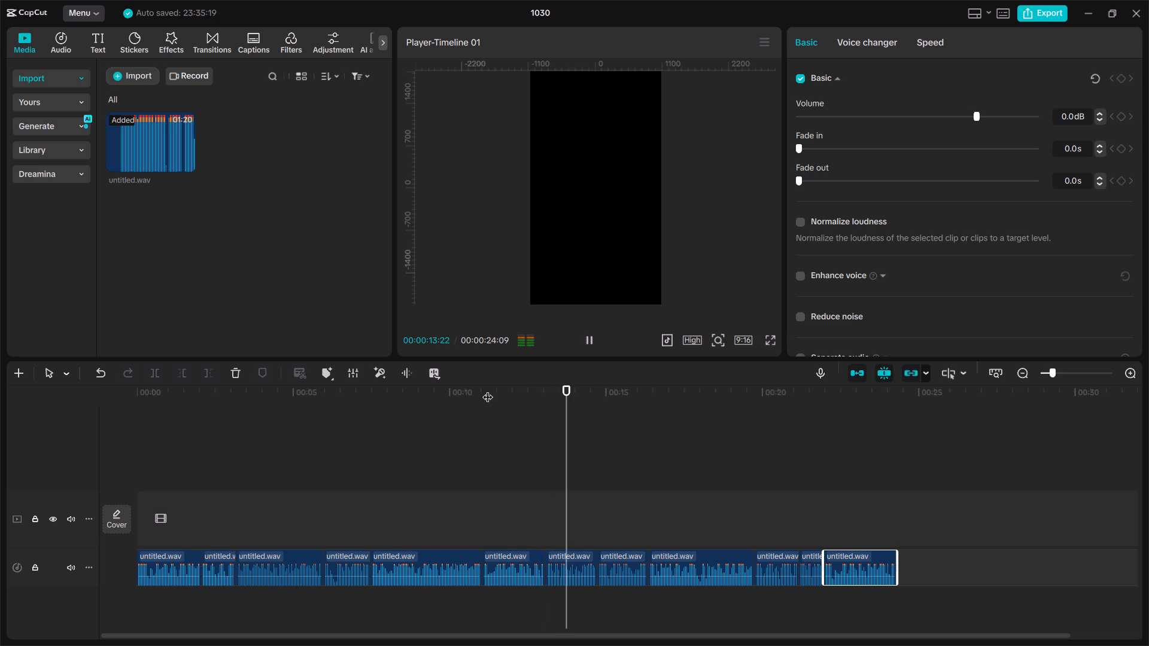
Play back the opening of the joined audio from the start to check the pauses within the first clip.
left_click_drag(492, 385, 141, 421)
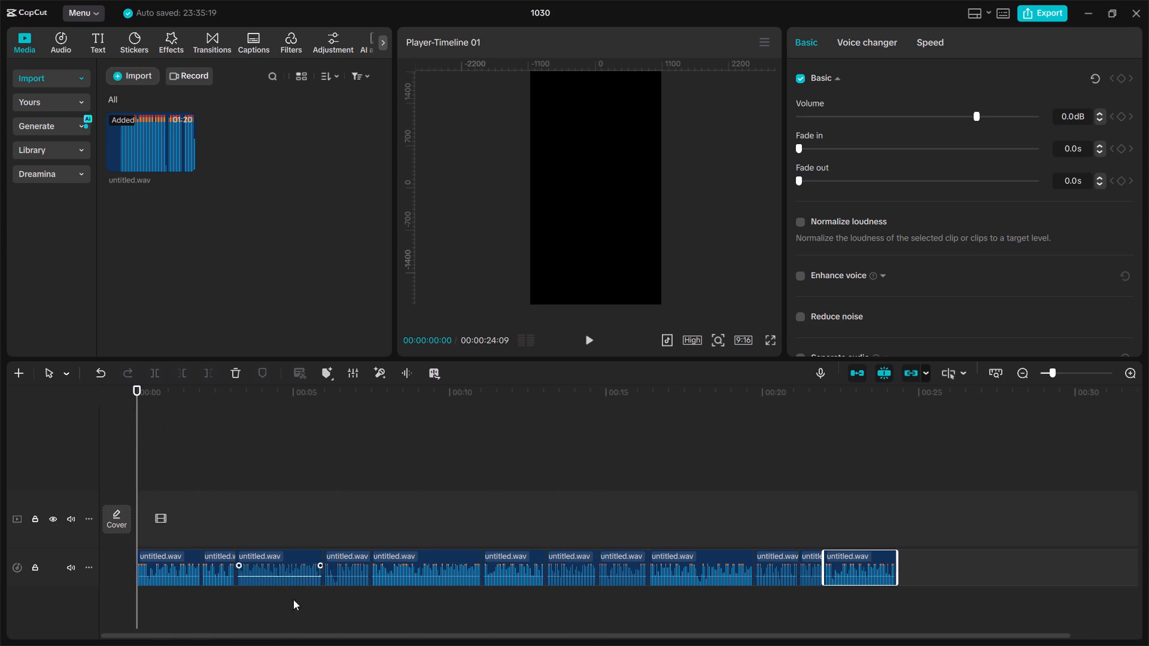
scroll(273, 638, "up", 20, "ctrl")
scroll(273, 638, "up", 20, "ctrl")
scroll(273, 638, "up", 2, "ctrl")
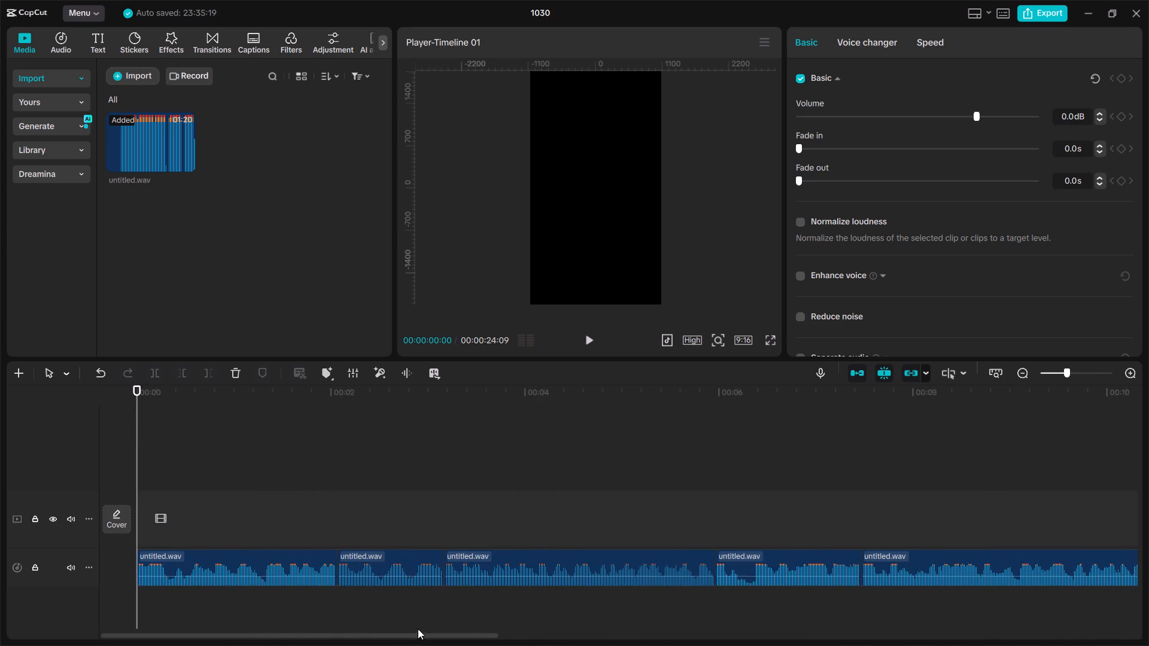
scroll(418, 629, "up", 12, "ctrl")
key("space")
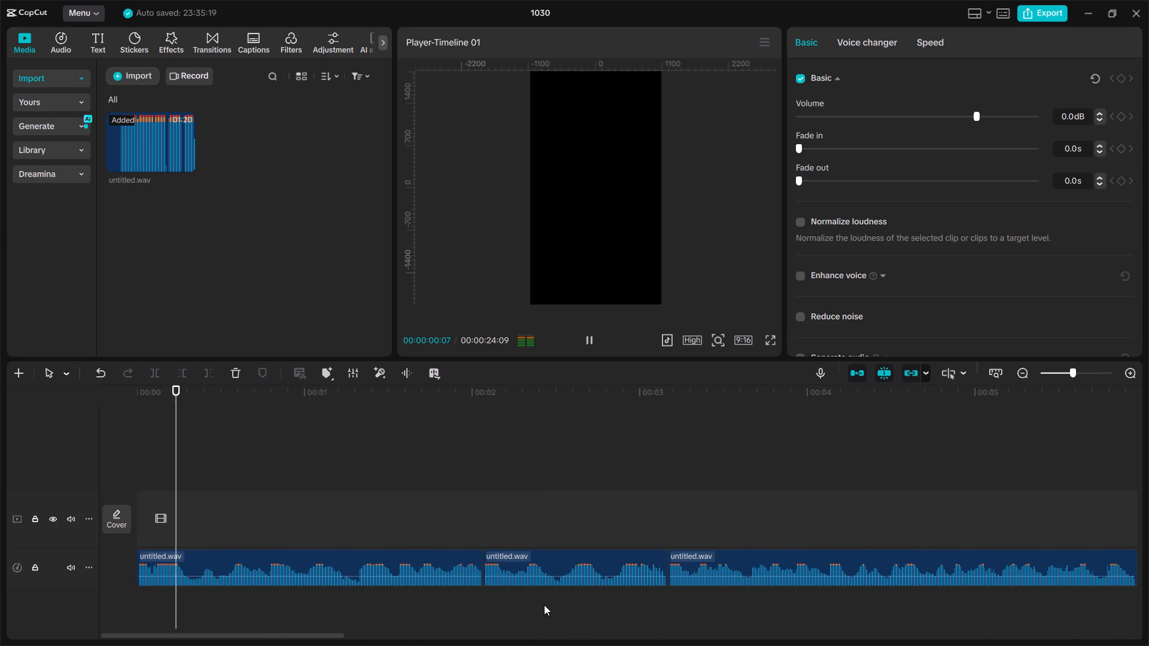
scroll(549, 627, "up", 14, "ctrl")
key("space")
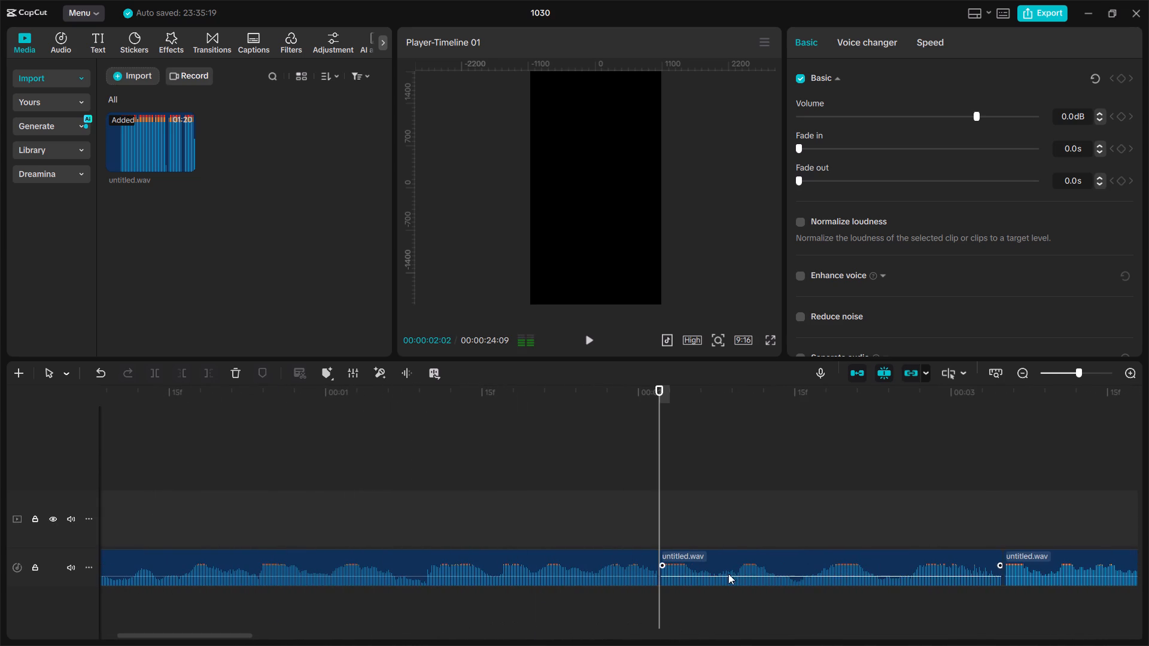
left_click_drag(646, 391, 0, 421)
key("space")
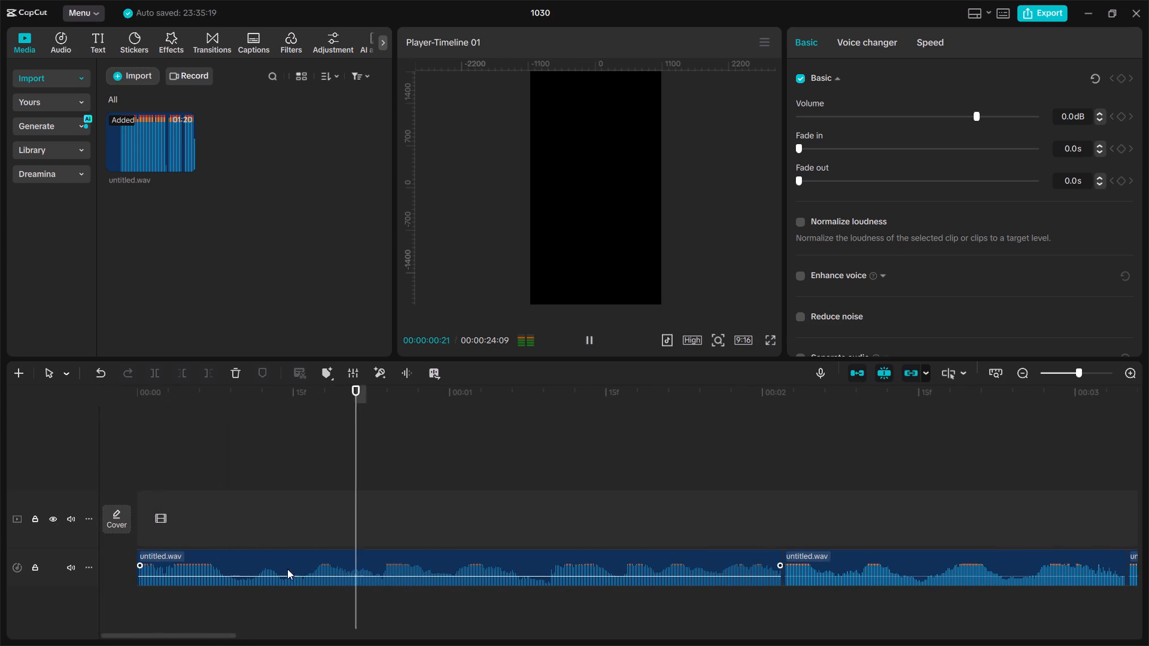
key("space")
key("space")
key("space")
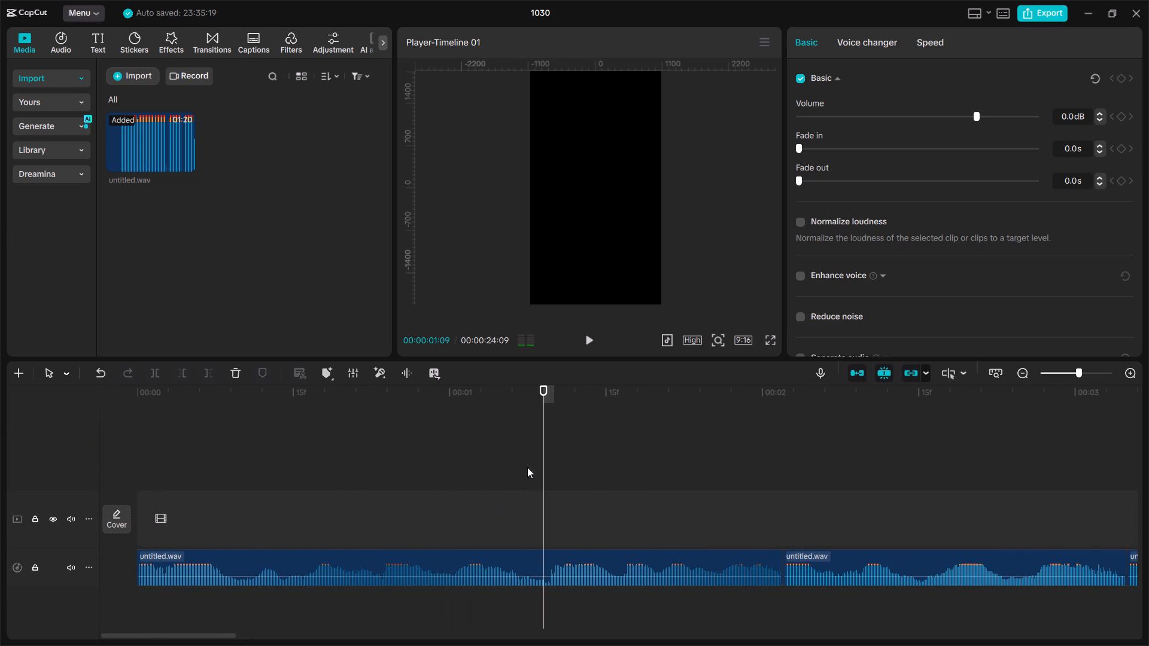
Split the first audio clip at 00:00:01:05.
left_click_drag(540, 422, 505, 425)
left_click(524, 560)
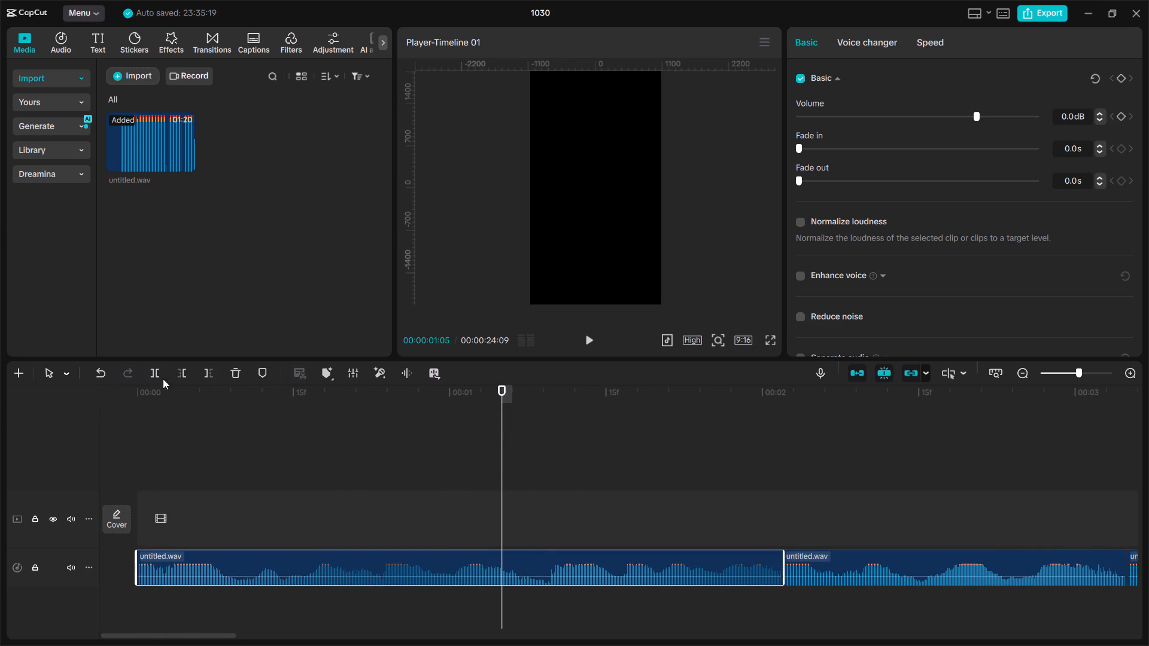
left_click(155, 373)
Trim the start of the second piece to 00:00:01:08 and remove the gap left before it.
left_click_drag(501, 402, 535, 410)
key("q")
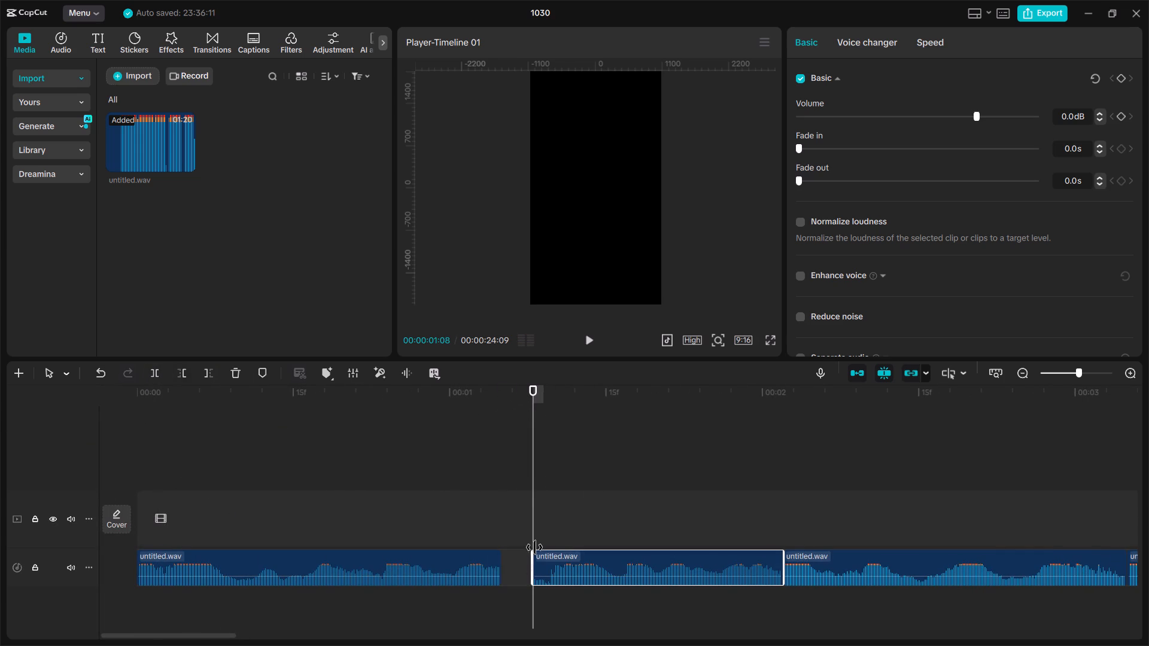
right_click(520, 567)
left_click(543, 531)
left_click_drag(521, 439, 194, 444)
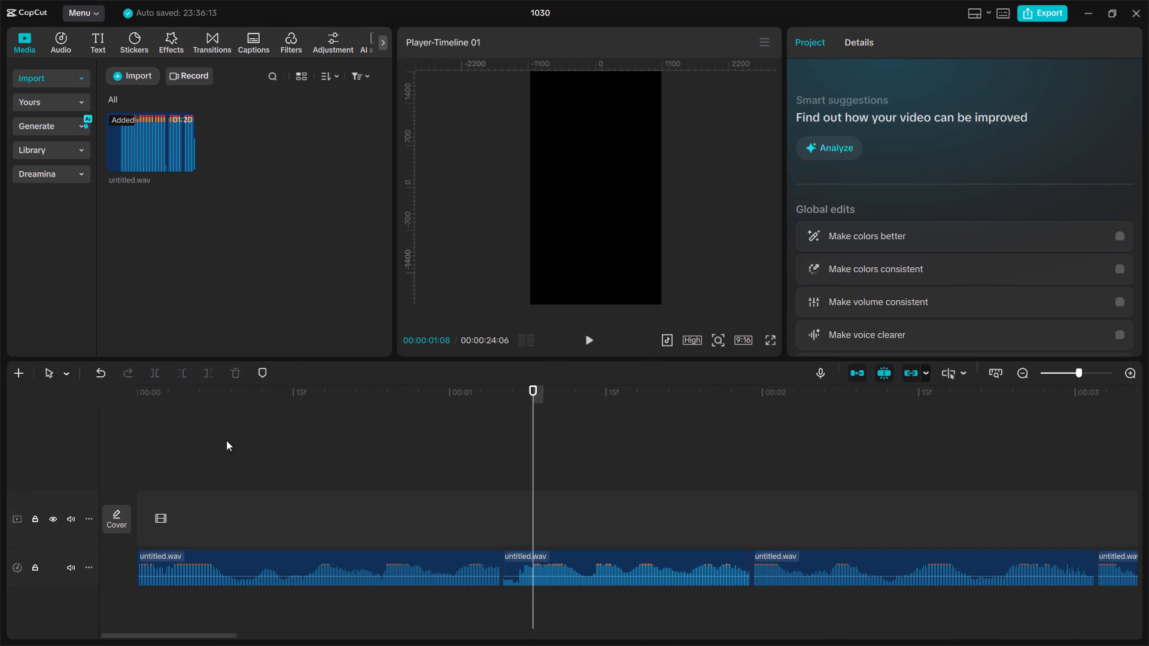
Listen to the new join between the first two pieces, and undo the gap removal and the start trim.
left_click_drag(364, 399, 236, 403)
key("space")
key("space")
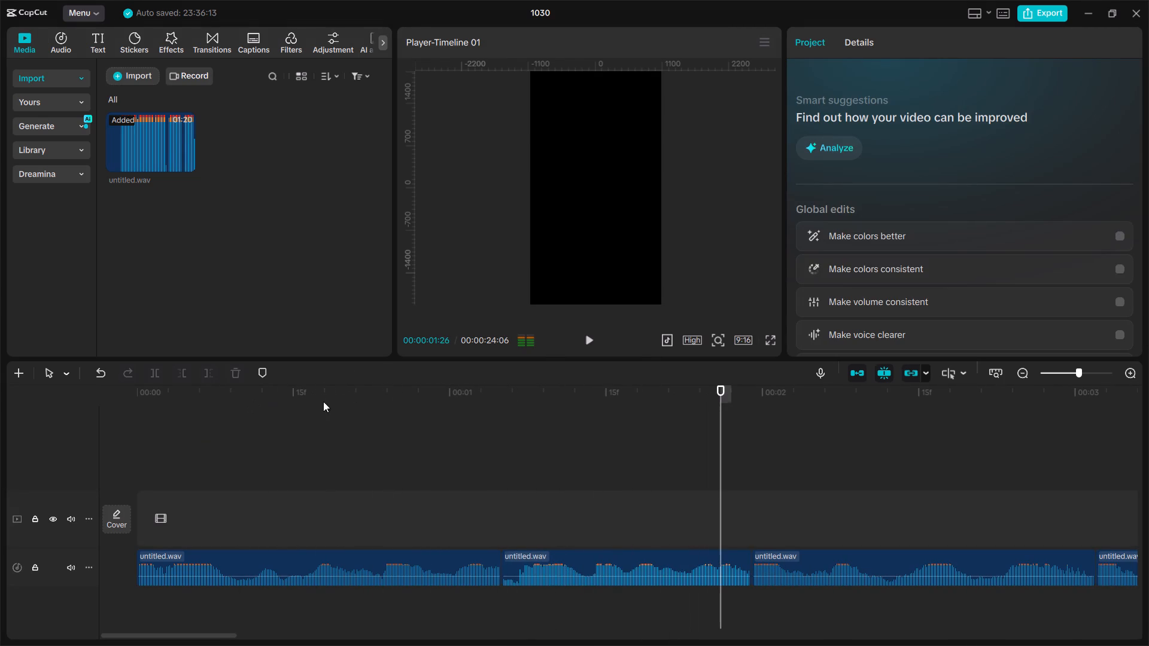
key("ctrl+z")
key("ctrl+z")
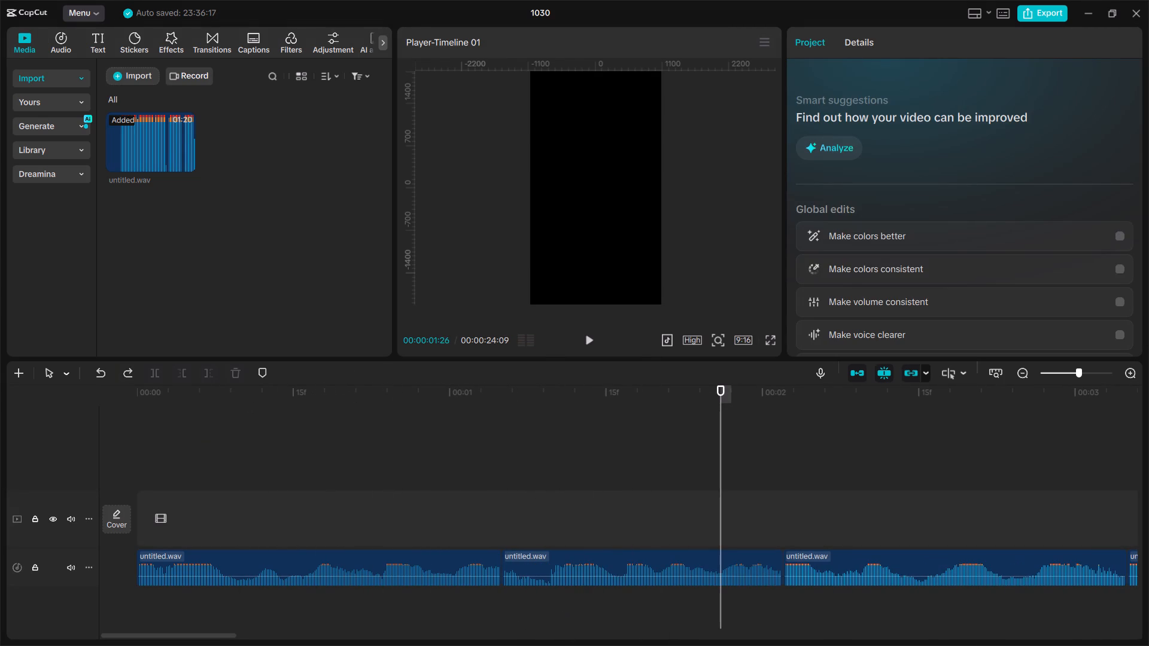
Switch from CapCut to another open application window.
key("alt+Tab")
key("alt+Tab")
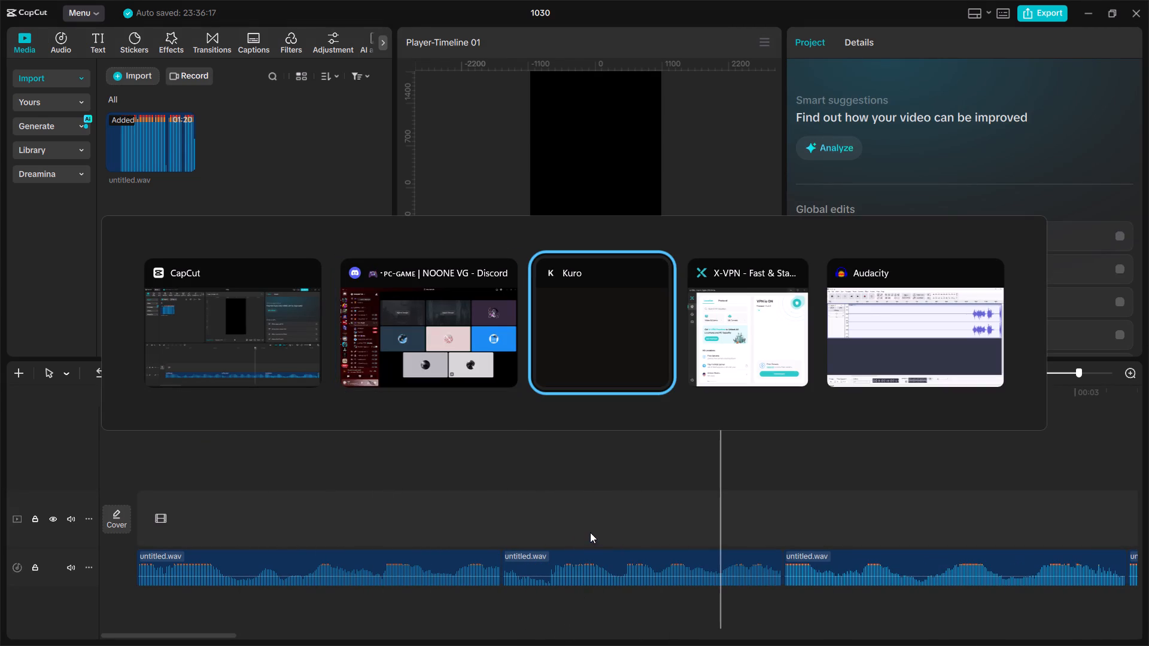
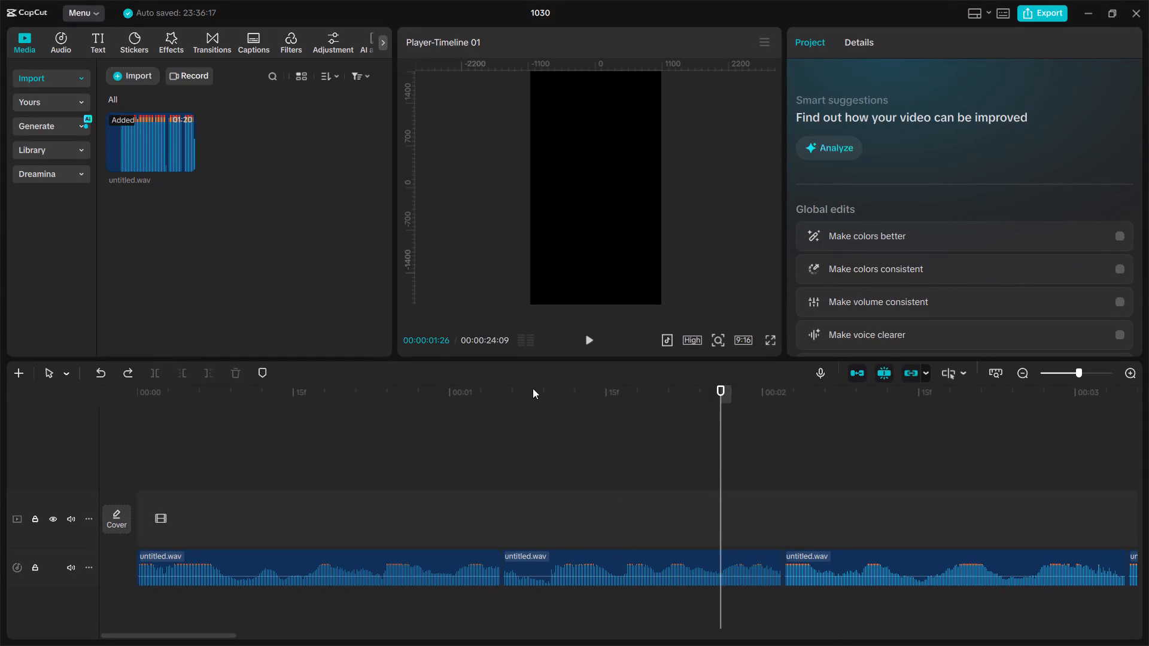
Listen to the joins between the first clips of the voice track and return to the beginning.
left_click_drag(529, 382, 59, 425, "alt")
left_click_drag(335, 406, 77, 416, "alt")
key("space")
scroll(547, 474, "down", 20, "ctrl")
scroll(547, 474, "down", 6, "ctrl")
scroll(342, 545, "up", 15, "ctrl")
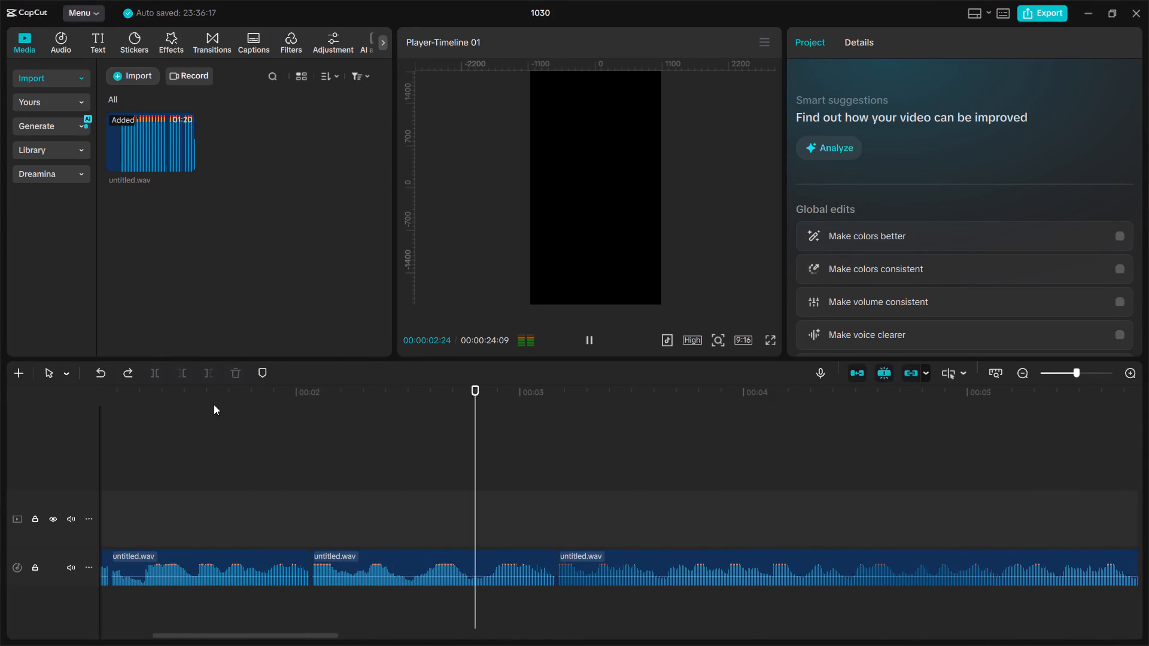
left_click_drag(221, 386, 0, 400)
Move the second audio clip onto a new track below, starting at about 00:00:01:02 to overlap the first clip's end, and play the join.
scroll(357, 505, "up", 12, "ctrl")
left_click_drag(834, 557, 810, 613)
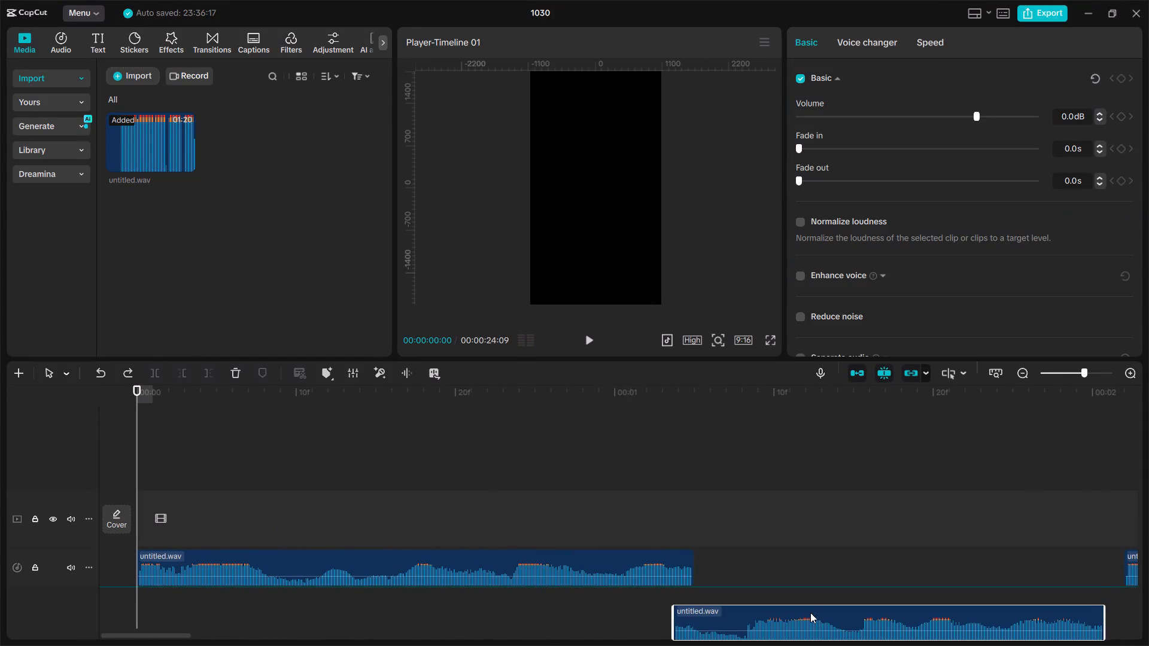
left_click_drag(810, 613, 791, 595)
left_click(640, 398)
key("space")
key("space")
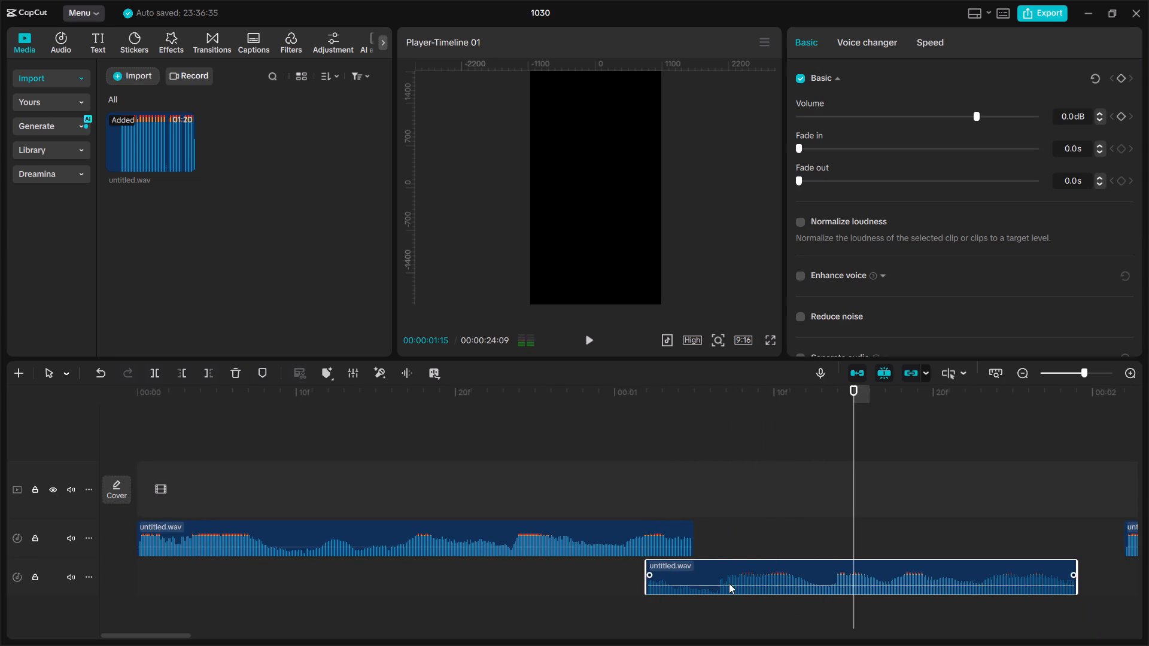
left_click_drag(717, 559, 694, 563)
left_click_drag(599, 406, 331, 410)
key("space")
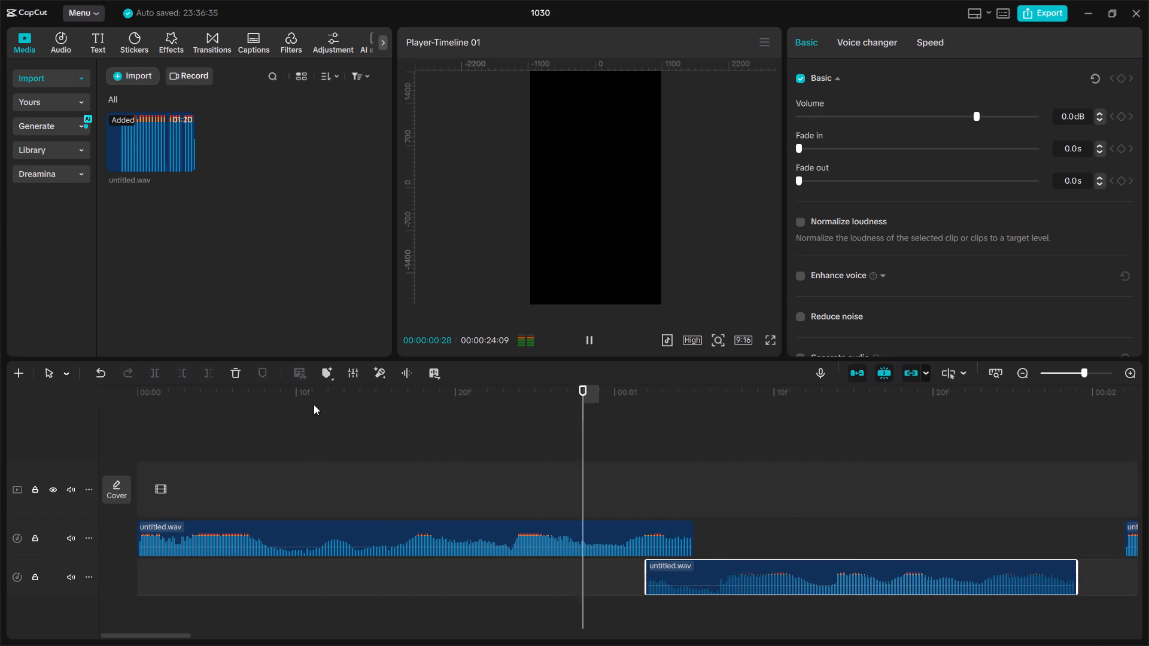
key("space")
Turn off the timeline's main track magnet and linkage, keeping auto snapping on.
left_click_drag(1024, 401, 1103, 400)
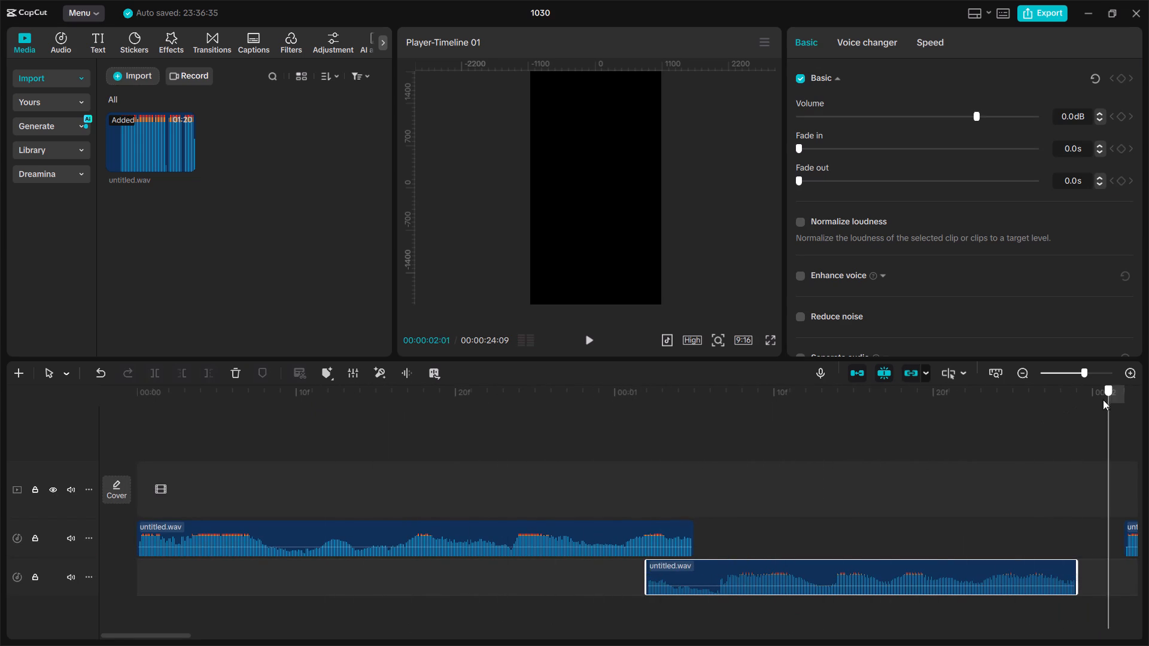
left_click_drag(1103, 400, 1133, 399)
left_click(852, 365)
left_click(899, 372)
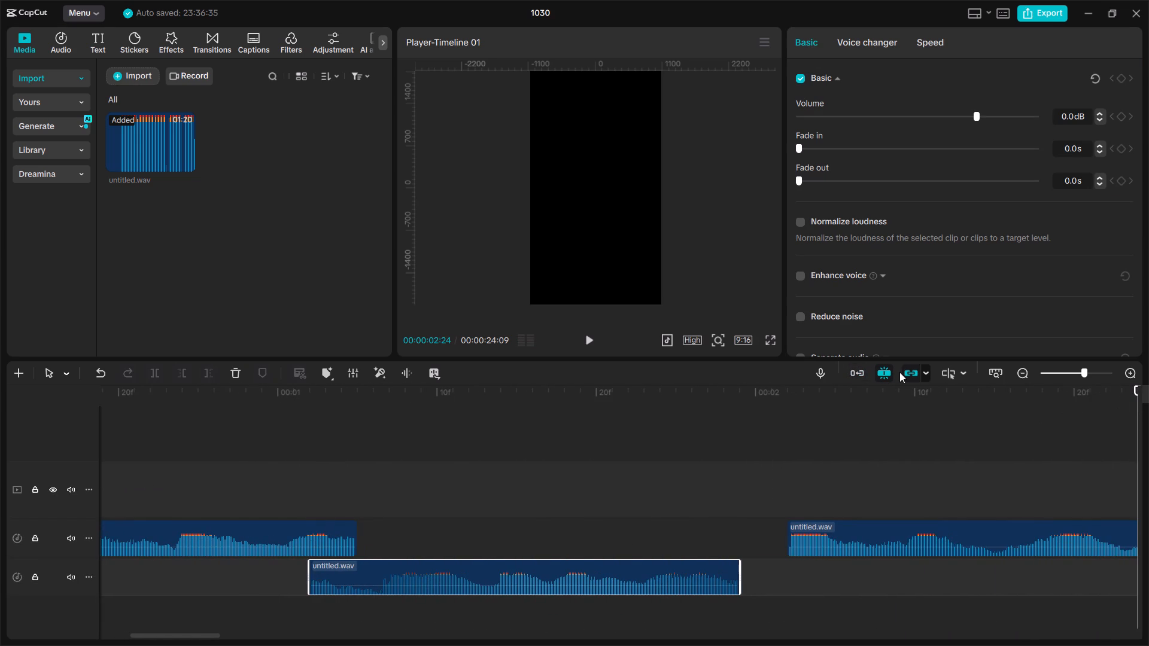
left_click(913, 371)
Shift the third audio clip earlier to about 00:00:01:28 so it overlaps the second clip's end, and play it.
left_click_drag(850, 522, 786, 522)
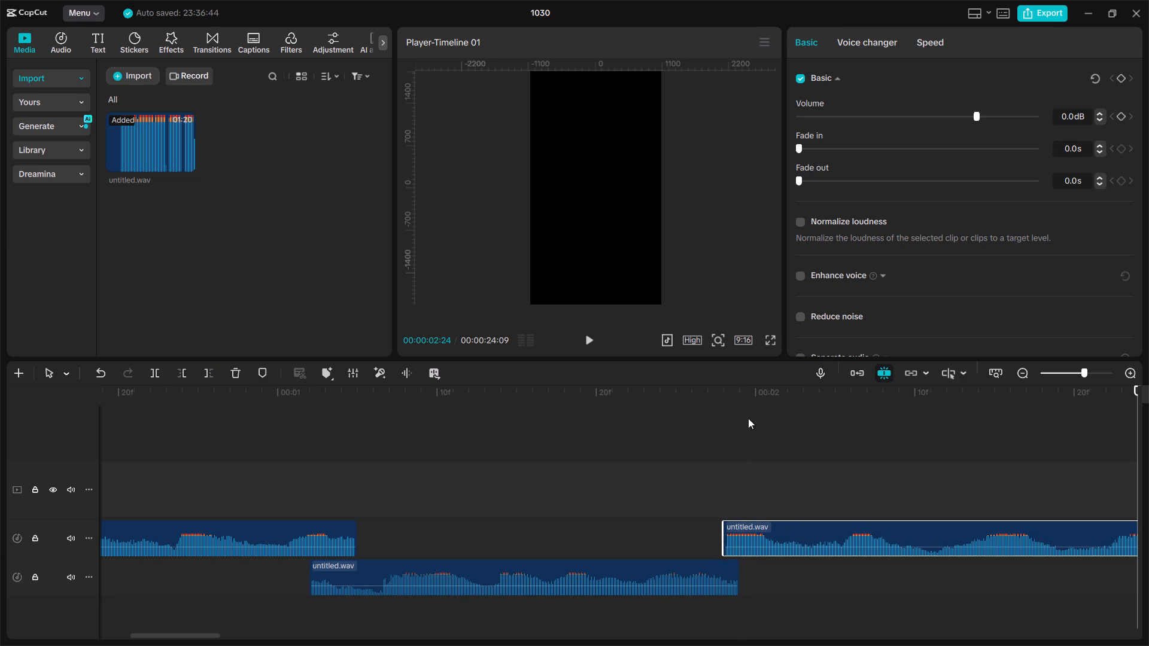
left_click_drag(731, 391, 672, 393)
key("space")
key("space")
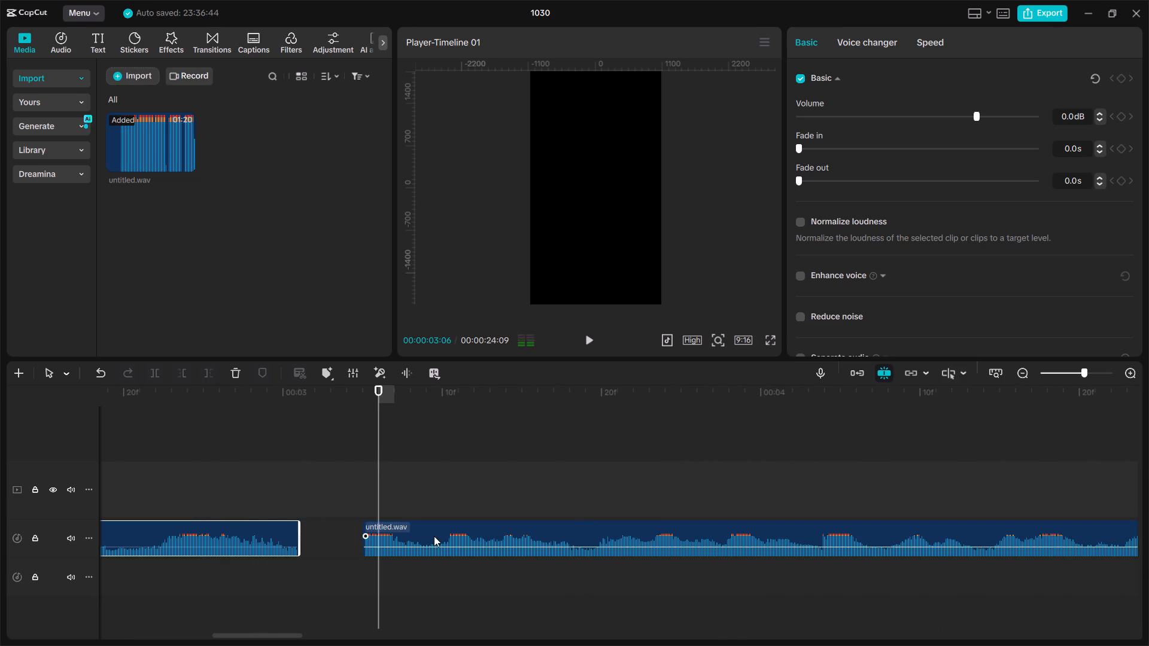
Move the fourth audio clip to the lower audio track, slightly overlapping the third clip's end, and play the join.
left_click_drag(422, 536, 305, 580)
left_click_drag(256, 392, 198, 395)
key("space")
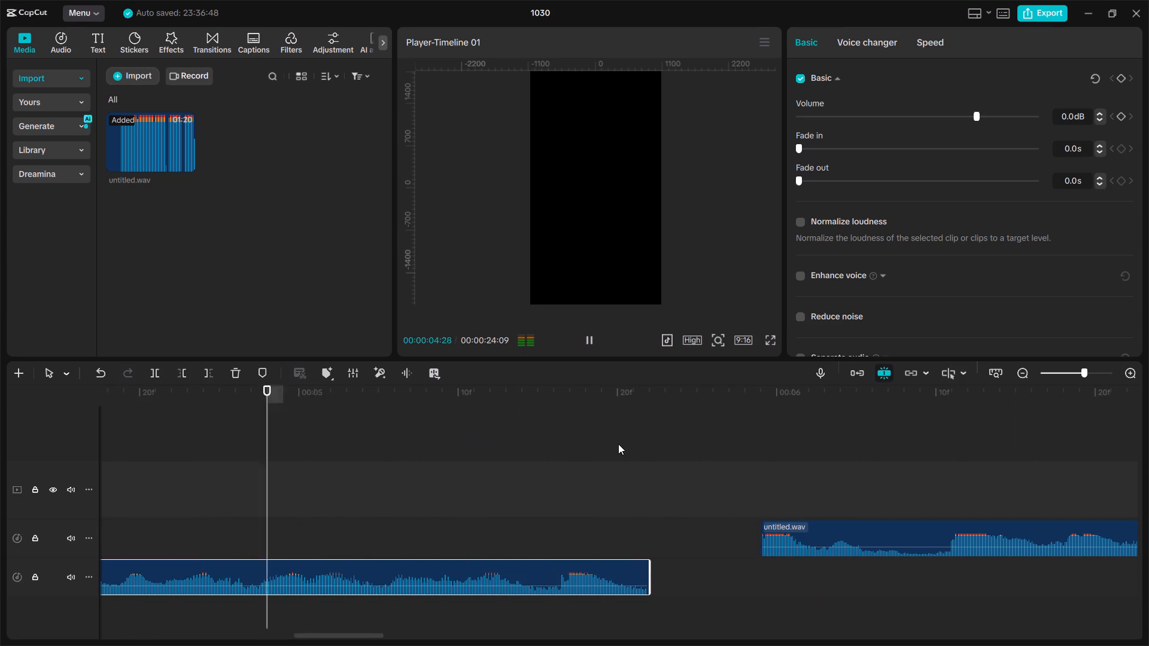
key("space")
Shift the fifth audio clip earlier to about 00:00:05:20, overlapping the fourth clip's end, and play the join.
left_click_drag(839, 529, 690, 526)
key("space")
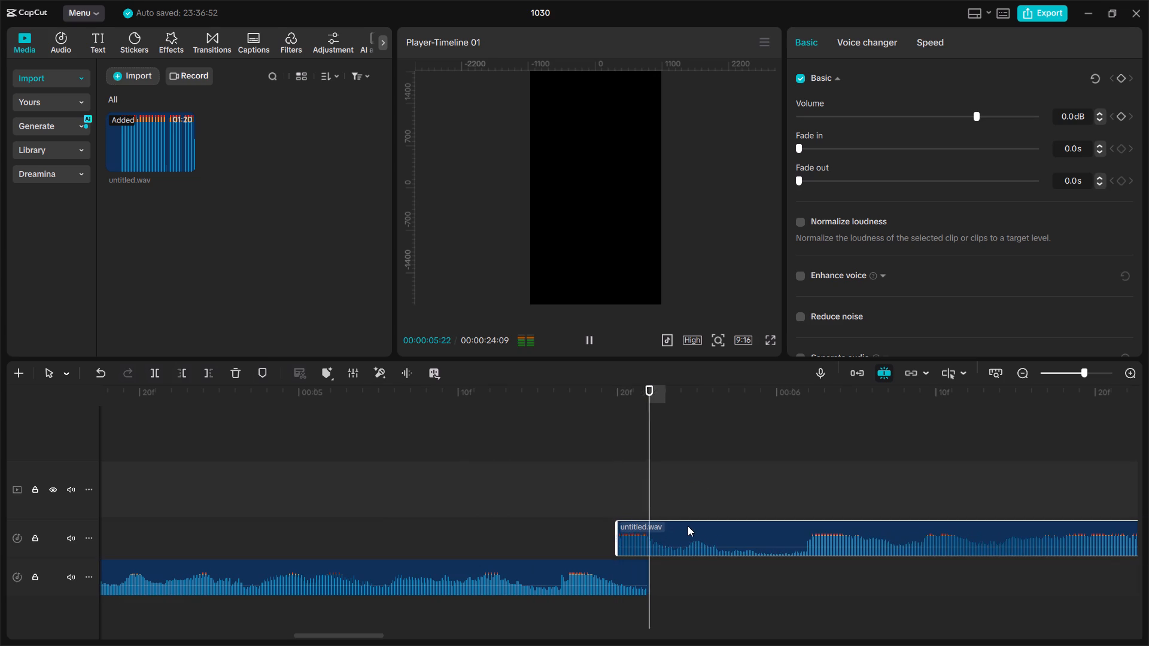
key("space")
Move the sixth audio clip to the lower audio track, starting at 00:00:07:12 with a gap after the fifth clip.
left_click_drag(619, 526, 613, 529)
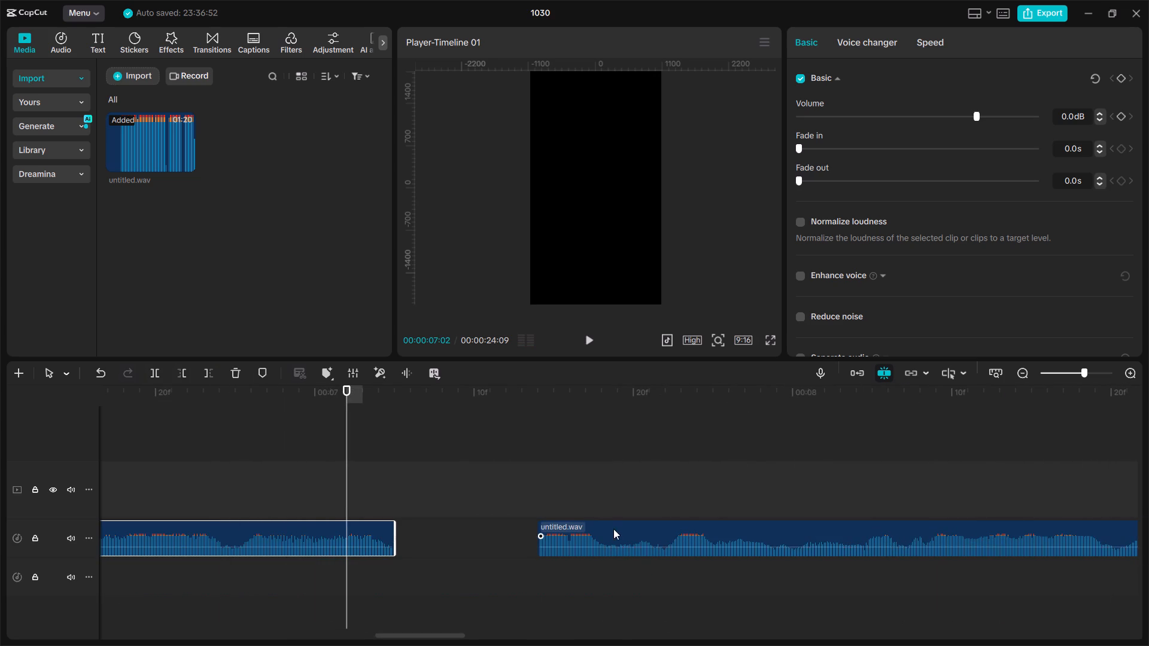
left_click_drag(613, 529, 446, 564)
key("space")
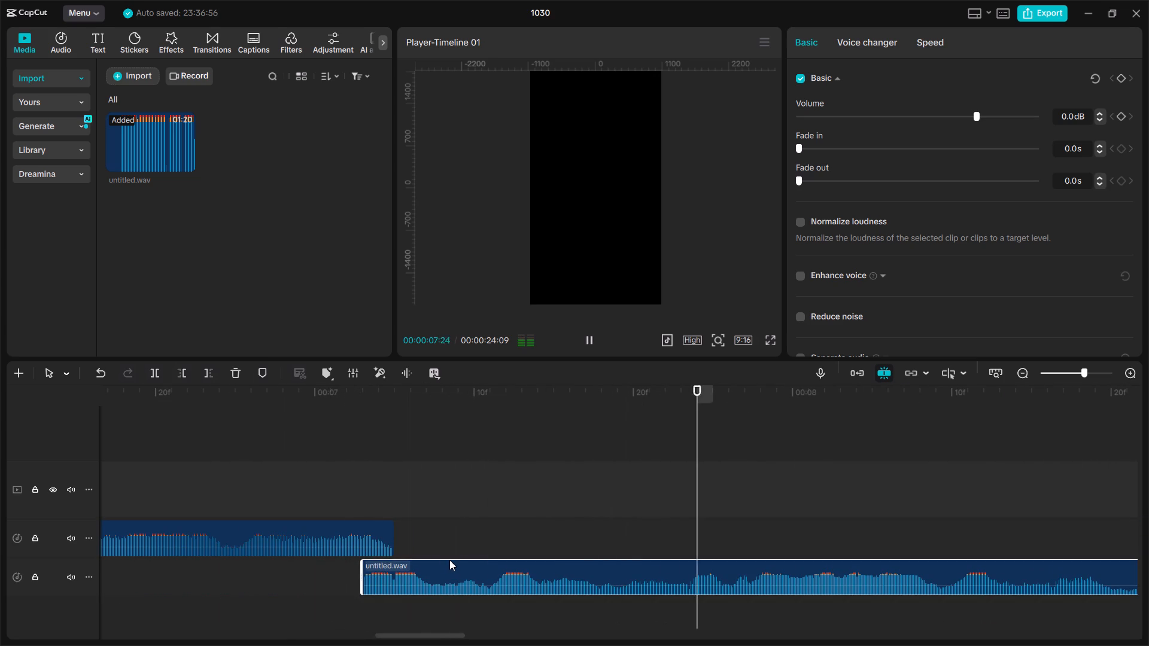
key("space")
left_click_drag(433, 574, 570, 572)
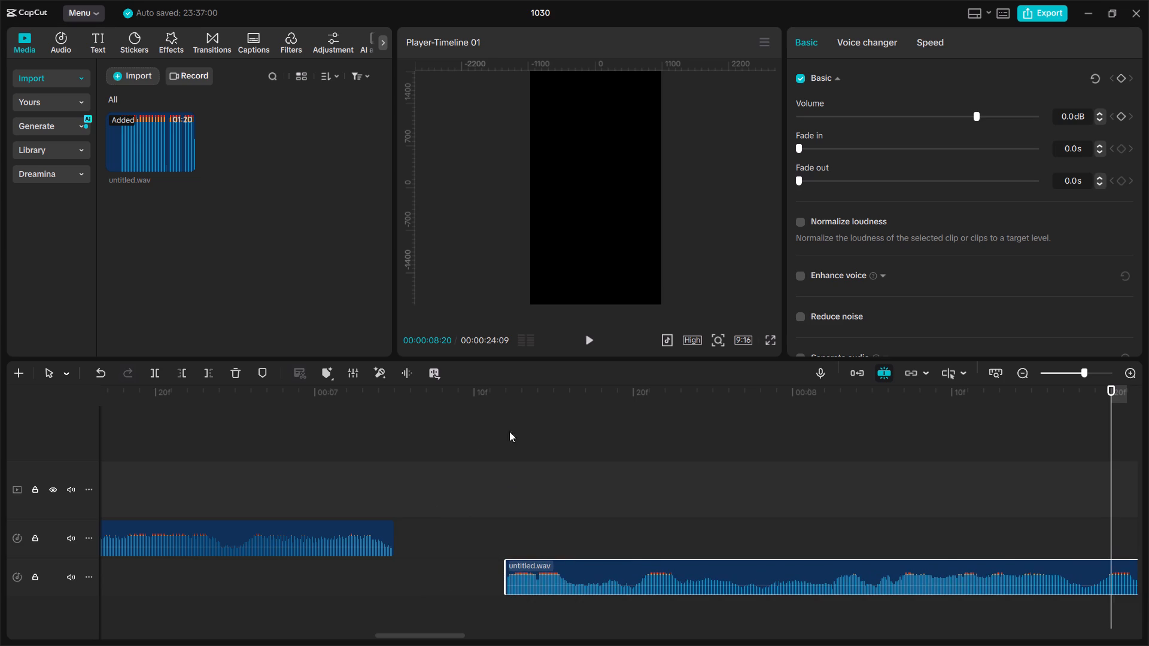
left_click_drag(524, 377, 503, 384)
left_click_drag(493, 385, 500, 389)
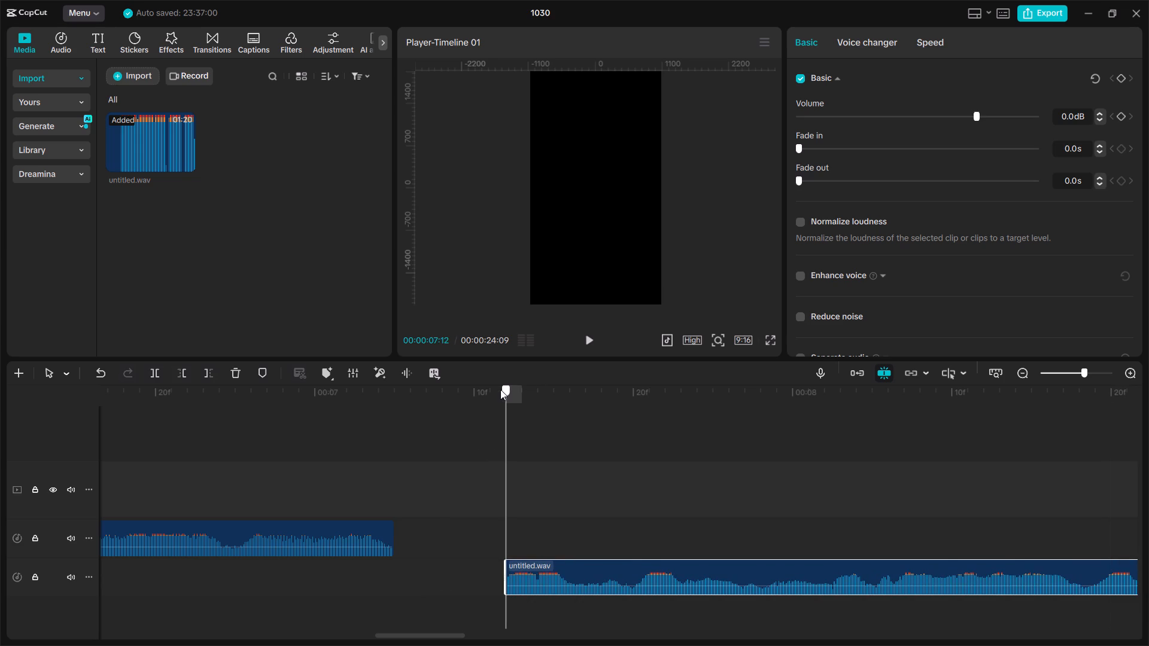
left_click_drag(500, 389, 499, 389)
Import the Explosion bomb blast meme video from the GREEN SCREENS folder in Downloads.
left_click(126, 90)
left_click(131, 81)
left_click(163, 108)
scroll(653, 277, "down", 1)
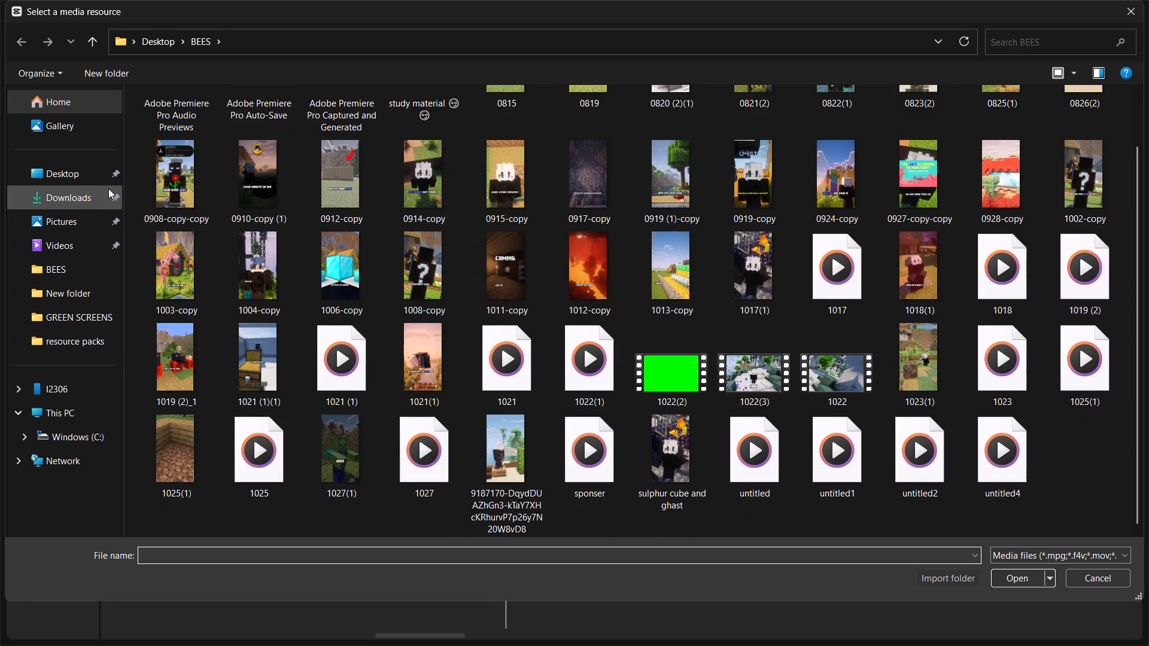
left_click(87, 196)
scroll(433, 298, "down", 2)
scroll(592, 319, "down", 1)
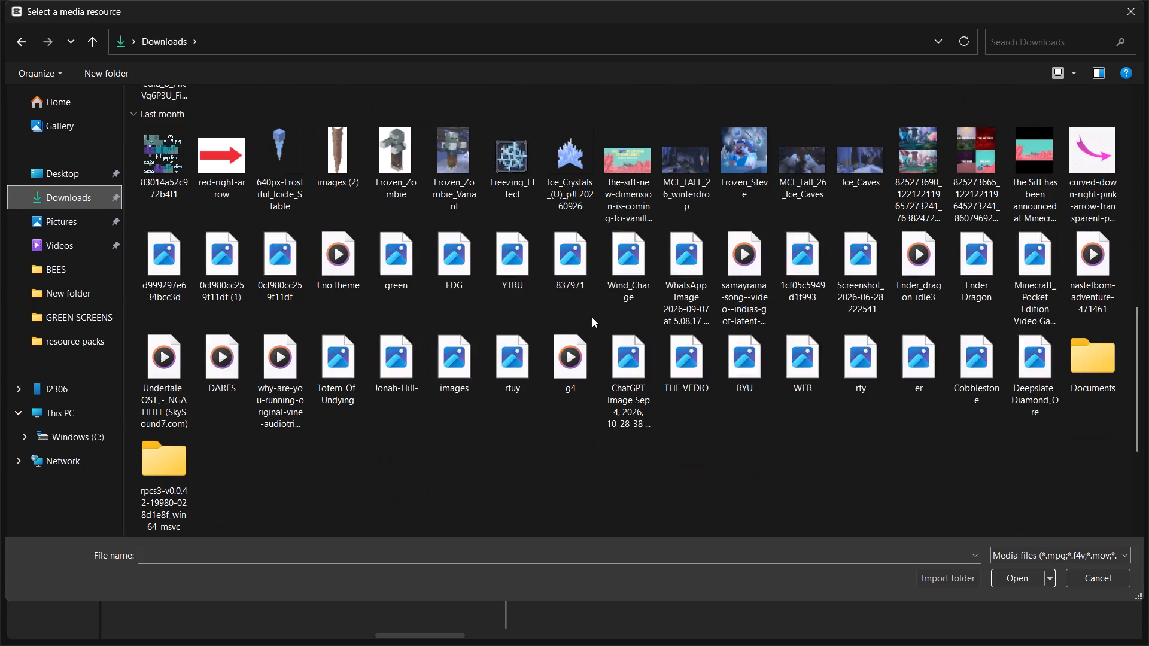
scroll(337, 300, "down", 1)
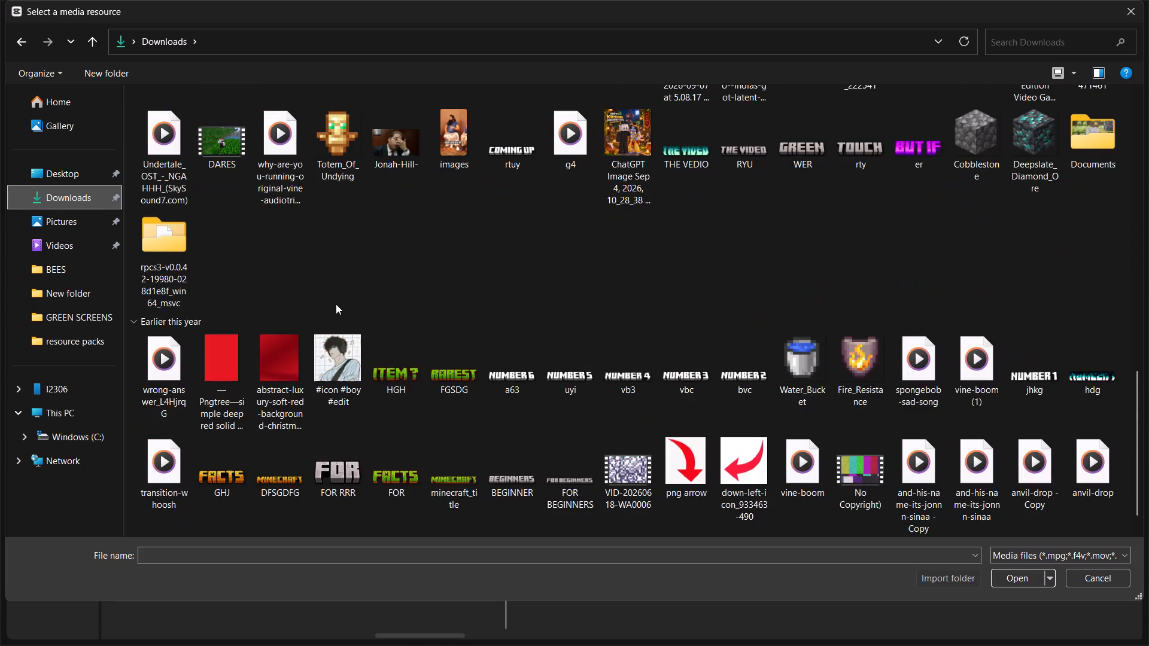
scroll(334, 309, "down", 2)
scroll(384, 311, "up", 5)
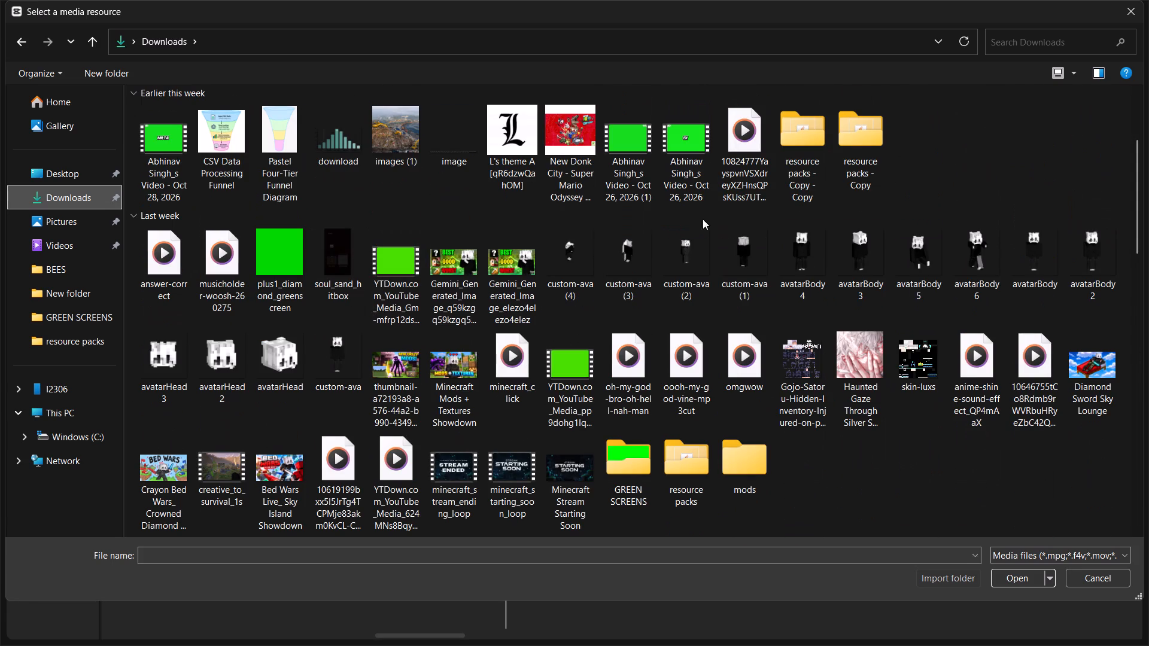
double_click(639, 454)
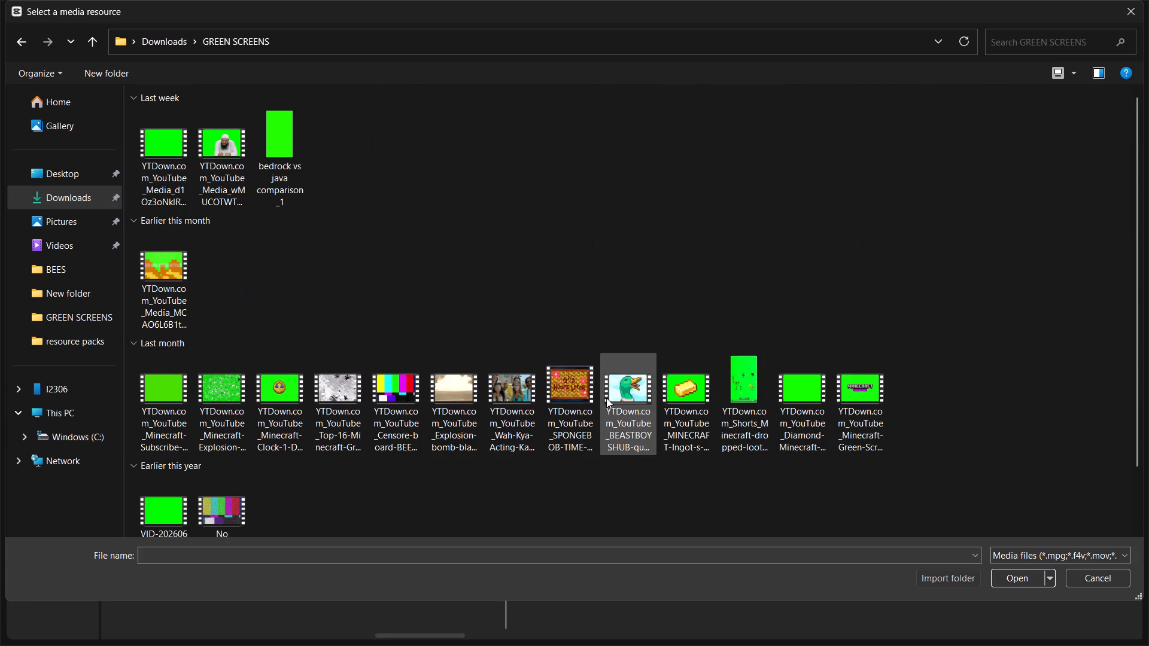
left_click(452, 374)
left_click(1022, 578)
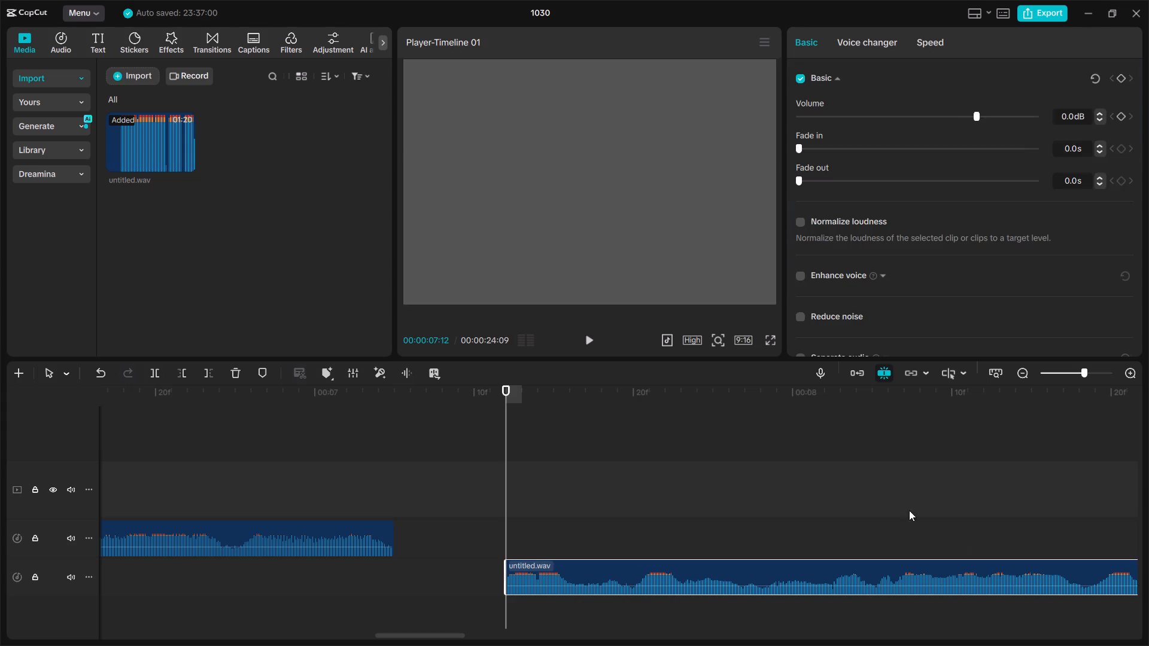
Place the explosion video on a new overlay video track, starting where the fifth audio clip ends at 00:00:07:05.
left_click_drag(266, 151, 399, 443)
left_click_drag(425, 409, 394, 407)
left_click(402, 400)
left_click_drag(400, 398, 412, 397)
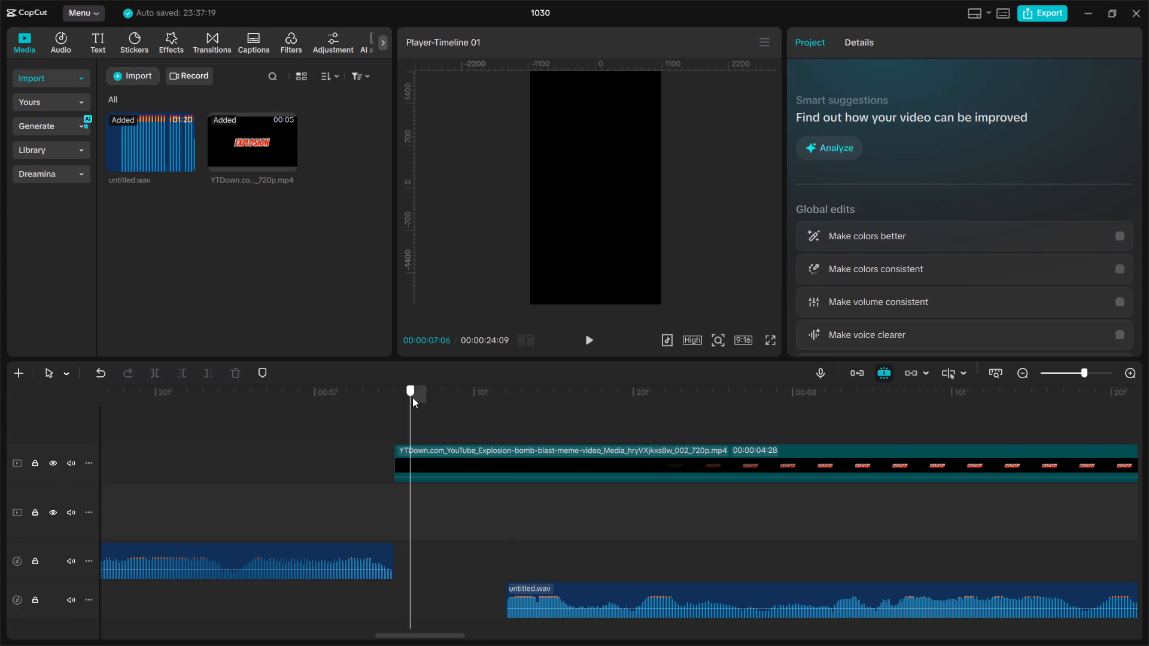
Trim the explosion video's start up to 00:00:08:16 and move the remainder back to 00:00:07:05.
left_click_drag(412, 397, 1045, 420)
key("q")
left_click(961, 467)
key("q")
left_click_drag(1026, 464, 960, 468)
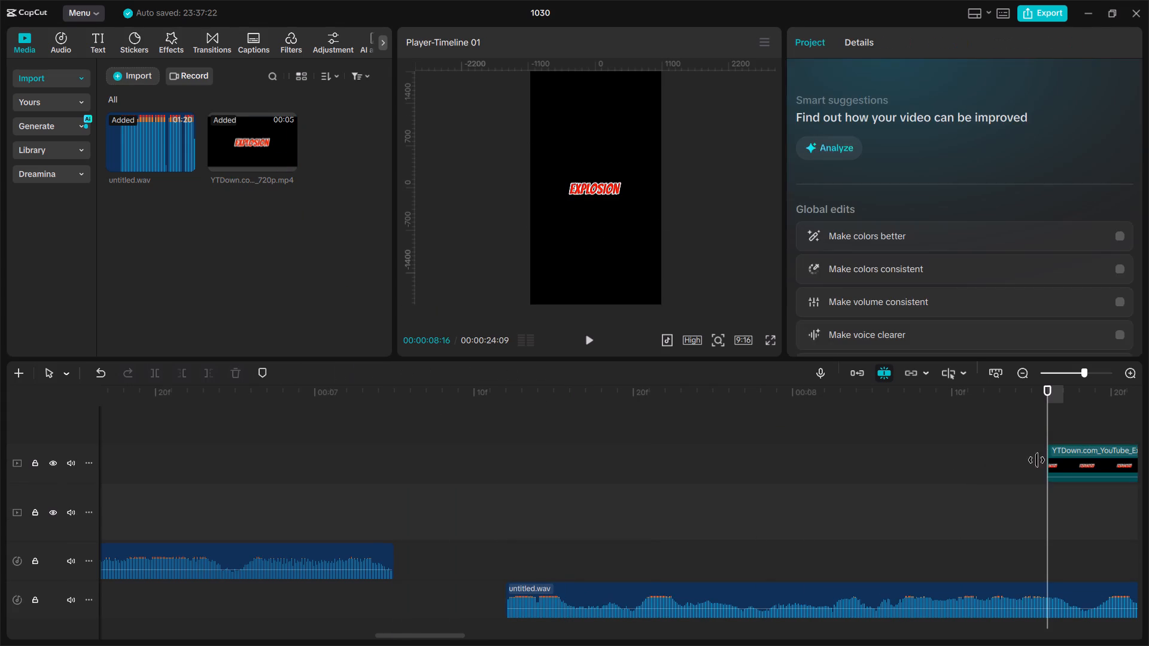
left_click_drag(1063, 459, 407, 462)
Trim away the explosion video's remaining title part before 00:00:08:17 and move the clip back to 00:00:07:05.
left_click_drag(544, 386, 1028, 397)
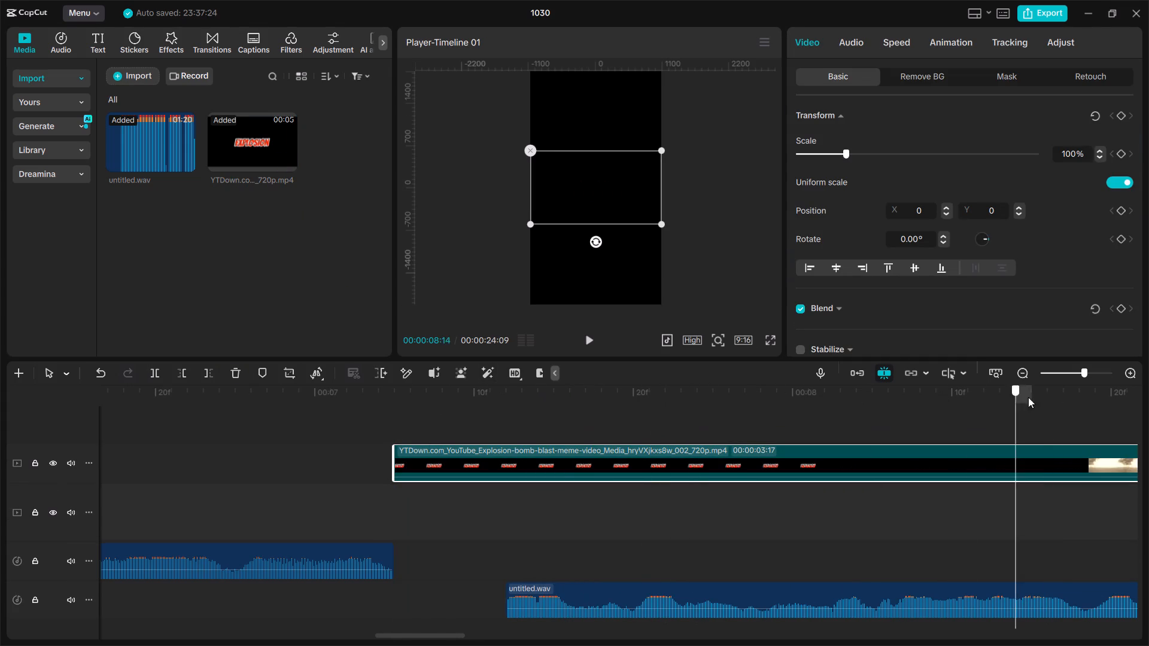
left_click_drag(1028, 397, 1070, 397)
key("q")
left_click_drag(1100, 458, 402, 471)
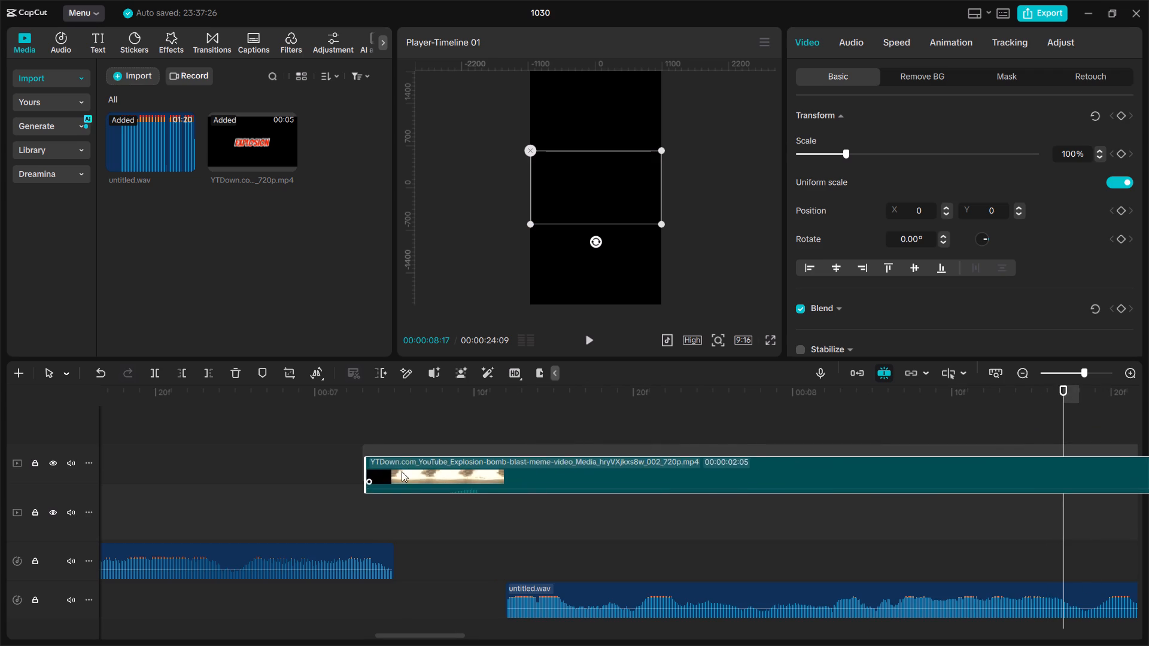
left_click_drag(402, 471, 424, 464)
left_click(420, 464)
Trim the black frames before 00:00:07:07 off the explosion clip and move it back to 00:00:07:05.
left_click_drag(406, 398, 415, 401)
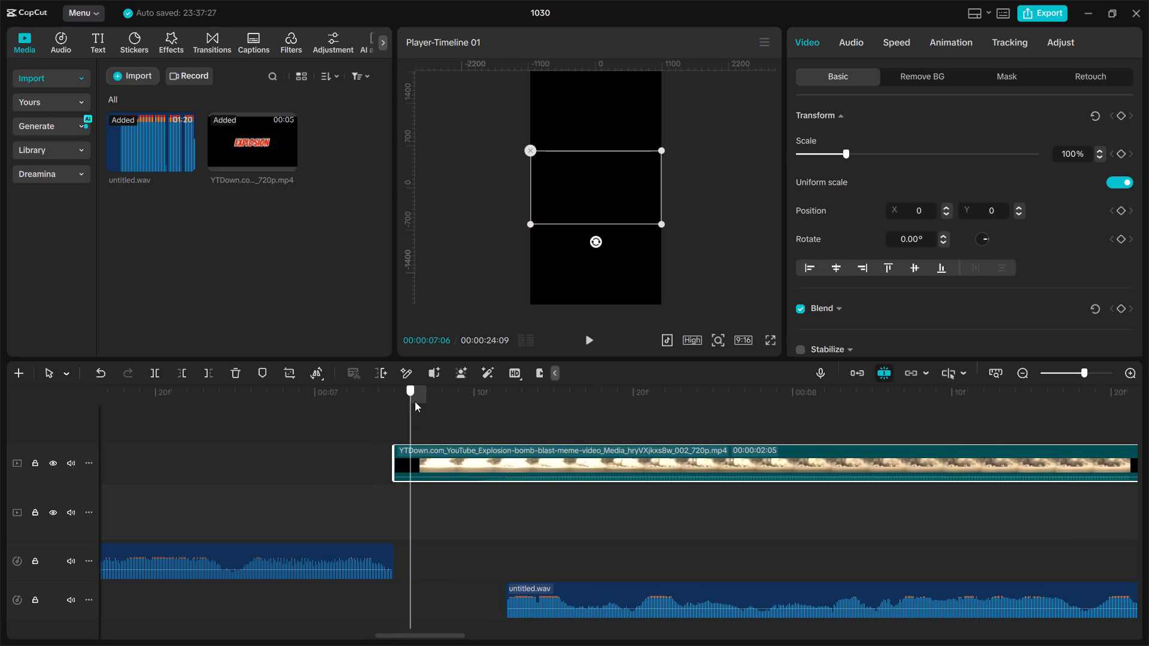
left_click_drag(415, 401, 429, 403)
key("q")
left_click_drag(452, 456, 414, 456)
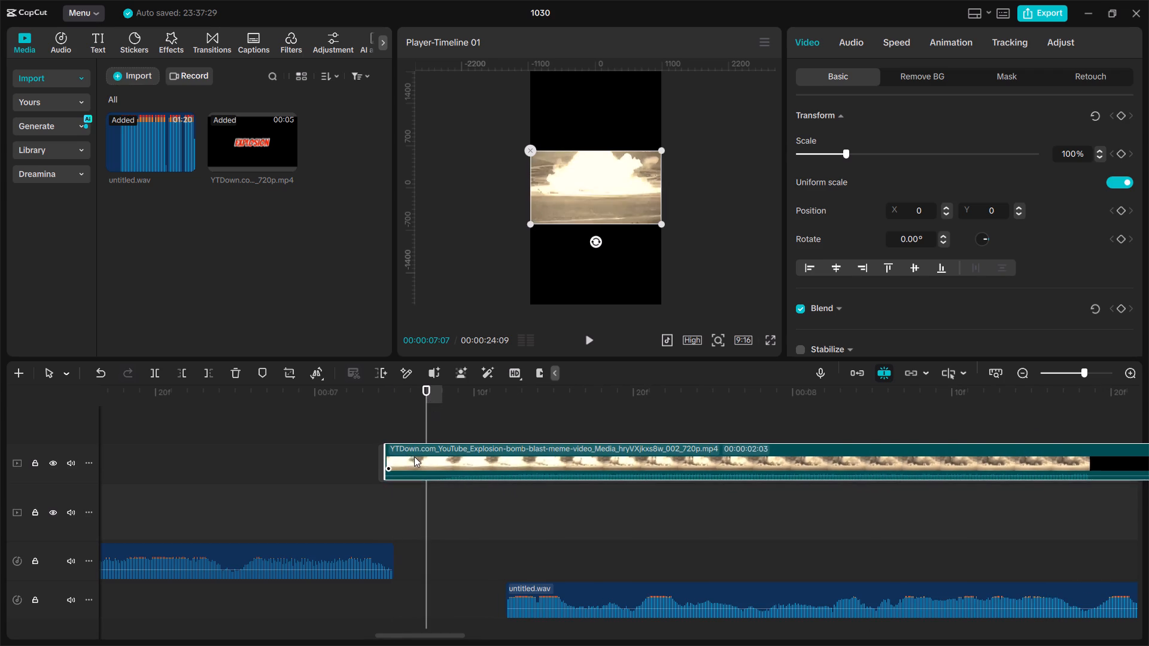
left_click_drag(414, 456, 418, 458)
Duplicate the explosion clip onto a track above at 00:00:07:05.
left_click_drag(425, 395, 397, 398)
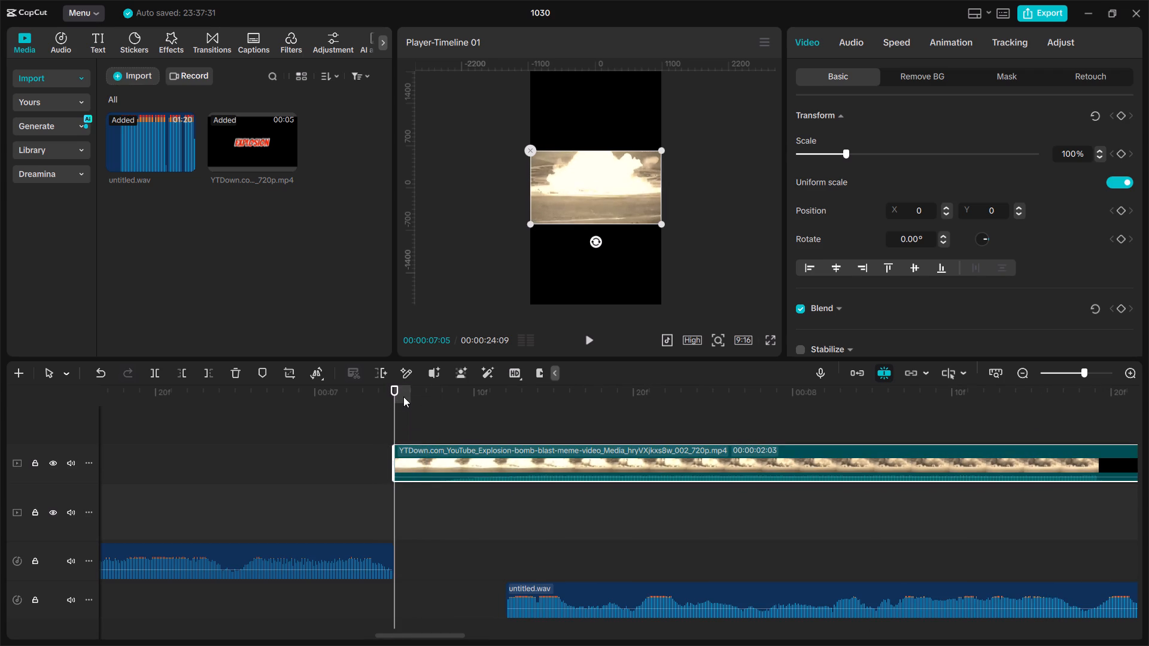
key("ctrl+c")
key("ctrl+v")
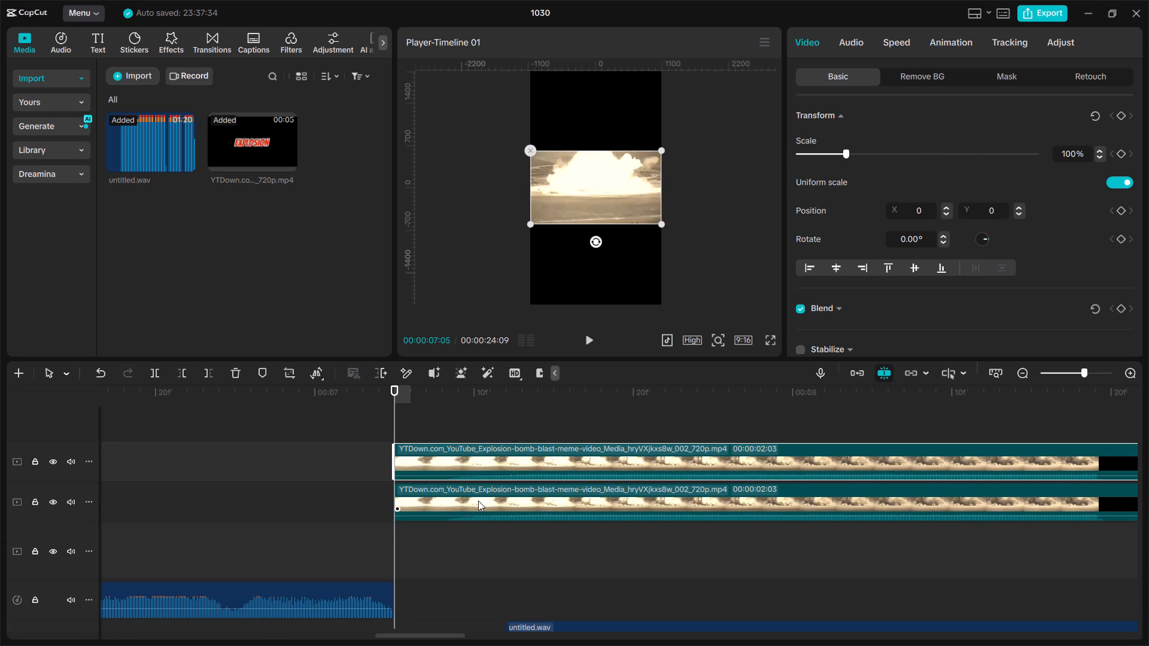
Preview the stacked explosion clips and set the lower clip's speed to 1.78x.
left_click(478, 501)
left_click_drag(495, 517, 493, 549)
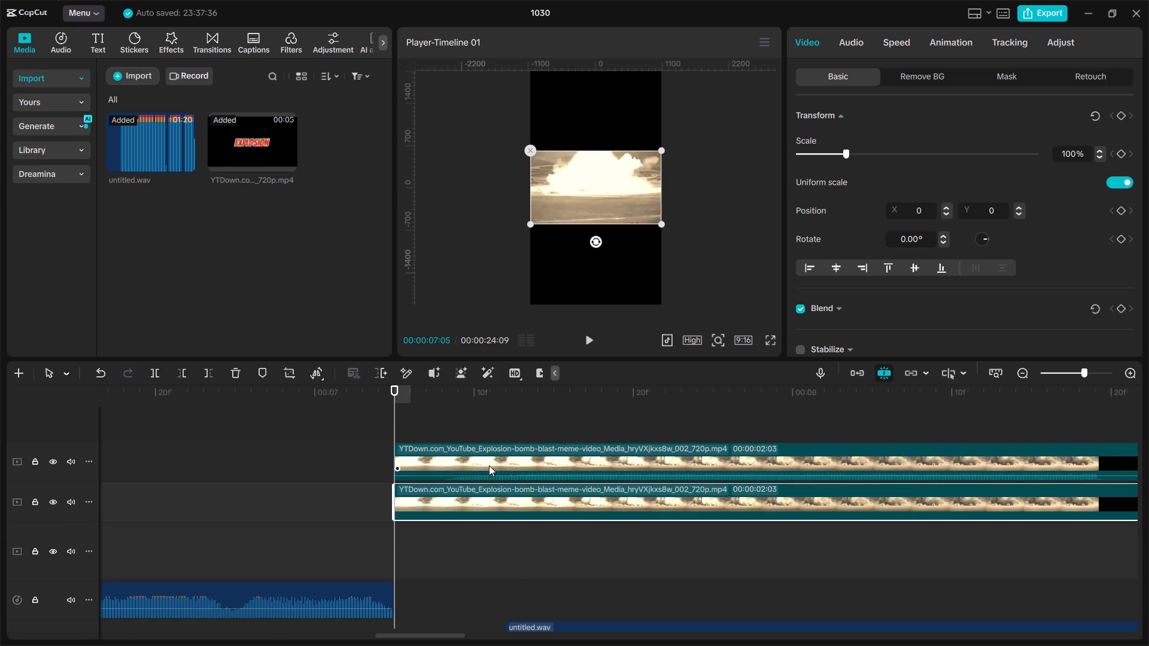
key("space")
key("space")
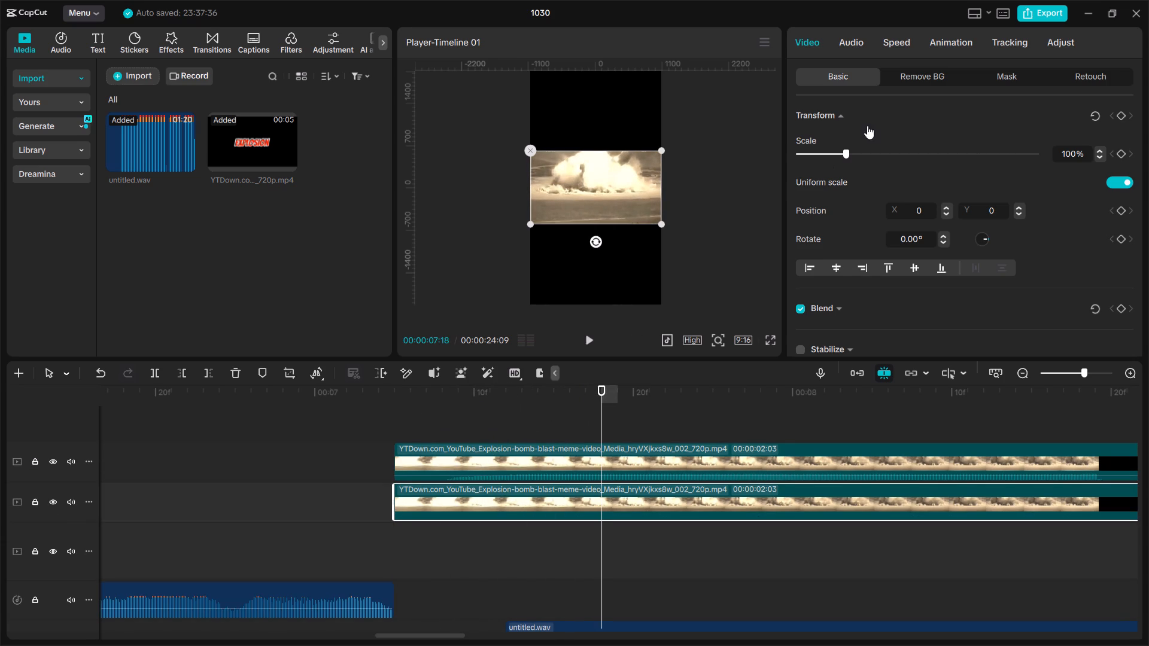
left_click(902, 39)
left_click(892, 135)
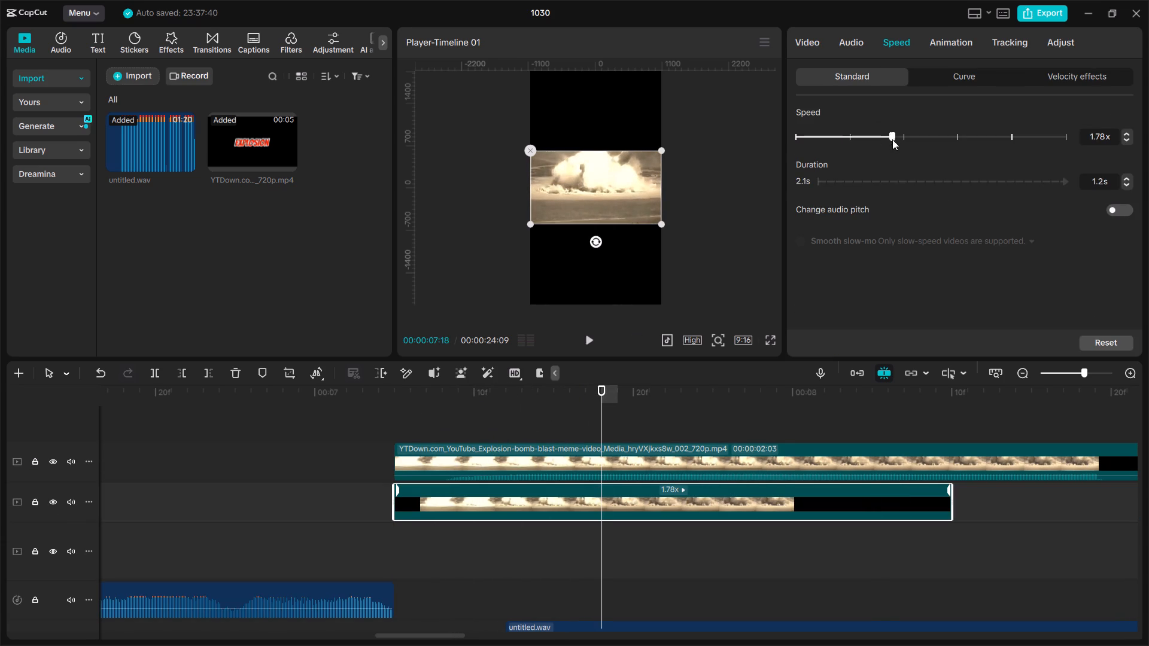
Set the upper explosion clip's speed to about 1.7x.
left_click(546, 441)
left_click(542, 455)
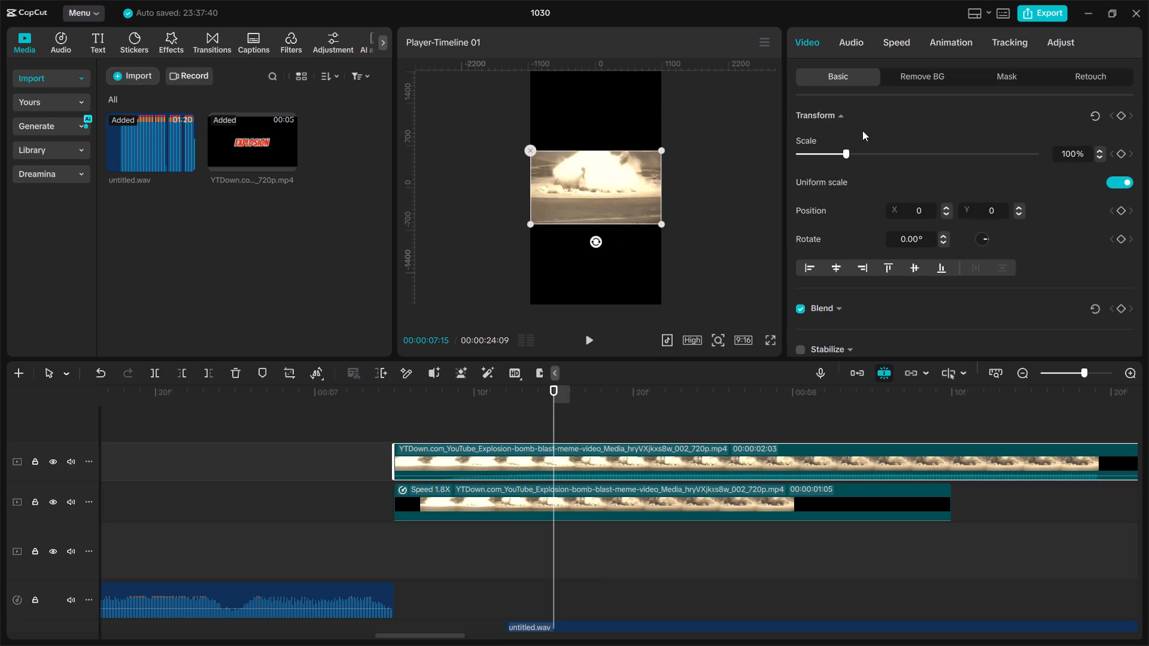
left_click(890, 39)
left_click_drag(865, 140, 887, 142)
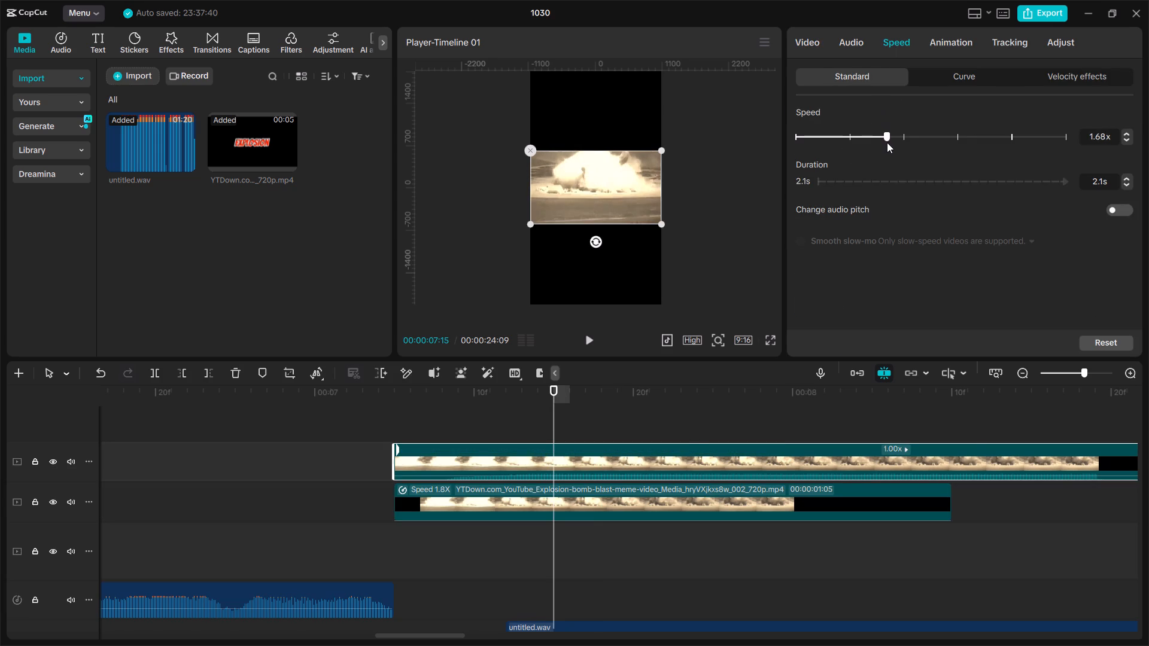
left_click_drag(887, 142, 888, 142)
Preview the stacked explosion clips and enlarge the lower one to 333% scale and the upper one to 197%.
left_click_drag(540, 414, 464, 417)
left_click_drag(503, 394, 424, 400)
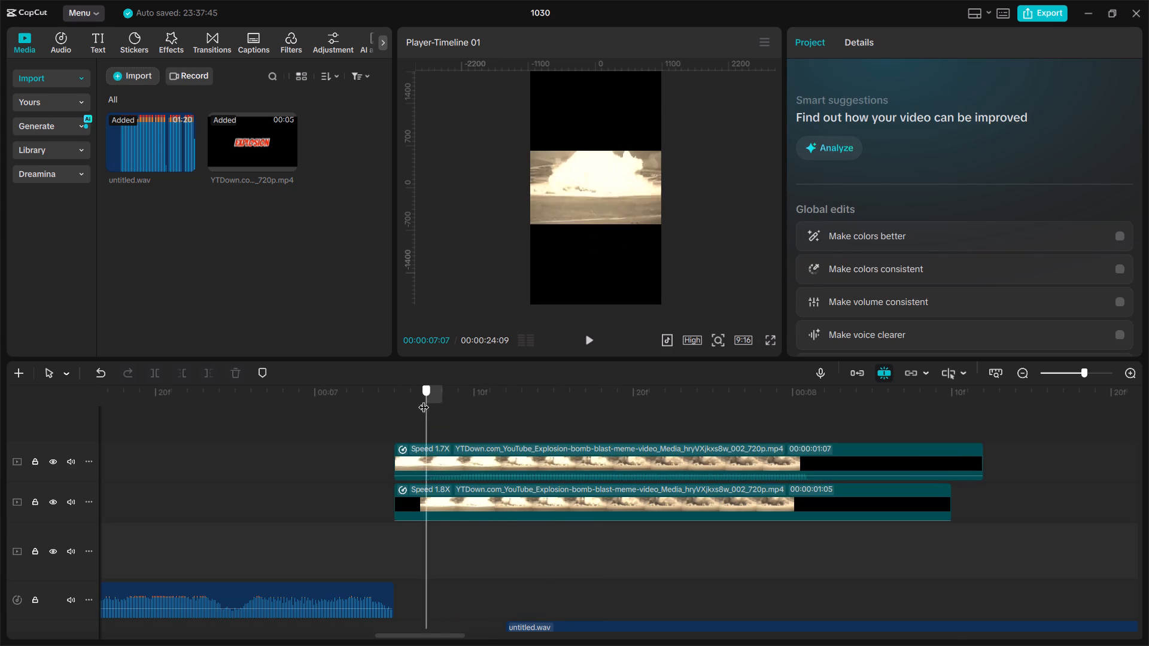
left_click_drag(424, 400, 411, 401)
left_click_drag(411, 401, 400, 403)
key("space")
key("space")
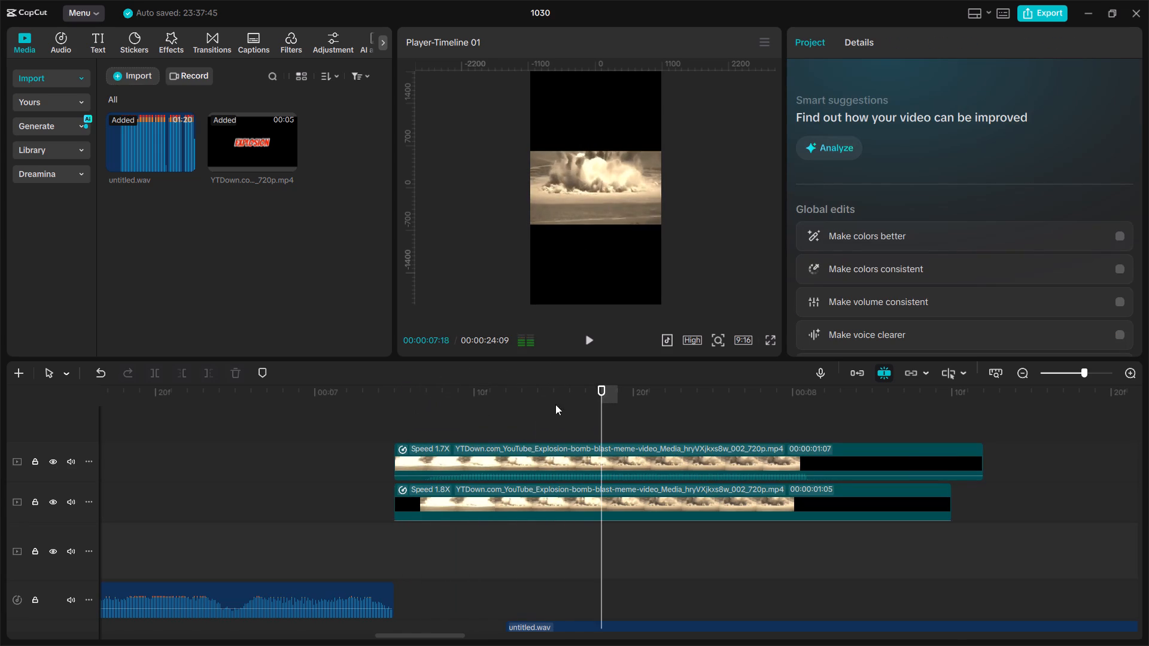
left_click_drag(560, 392, 491, 398)
left_click(531, 453)
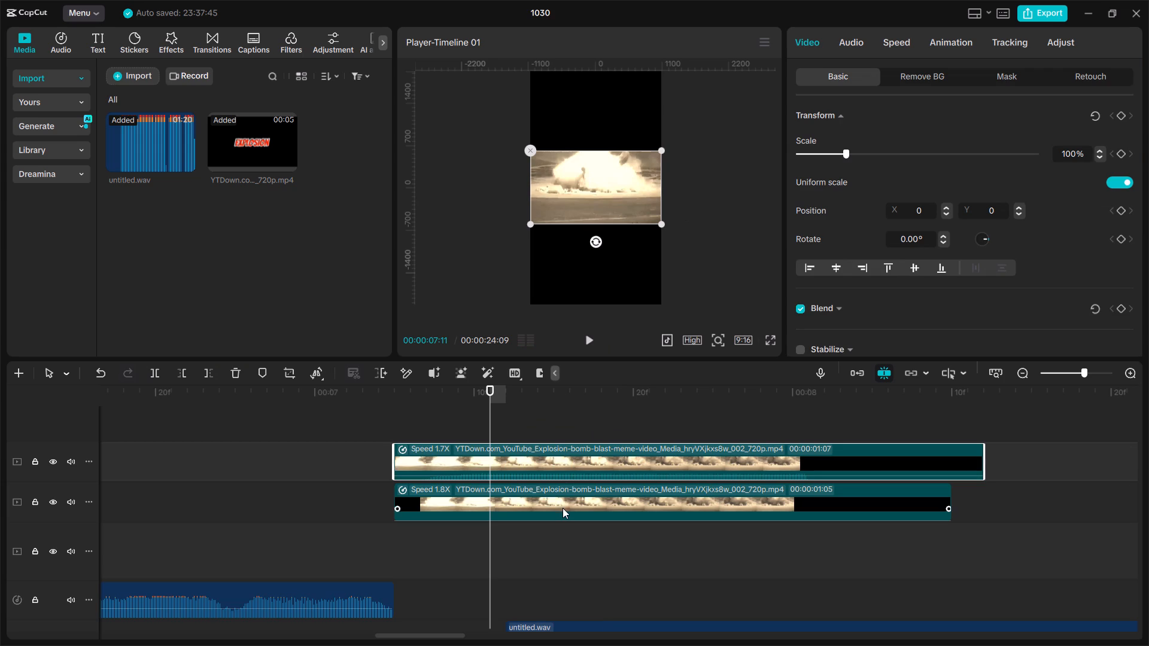
left_click(563, 508)
left_click_drag(660, 221, 860, 397)
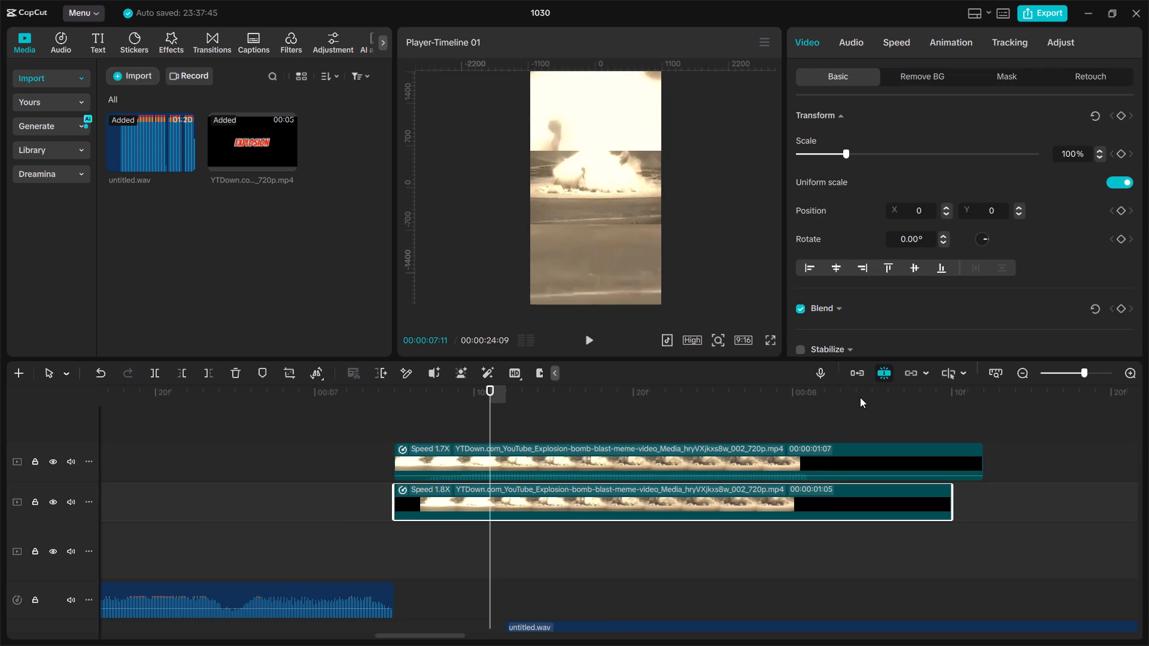
left_click_drag(860, 397, 859, 397)
left_click(546, 453)
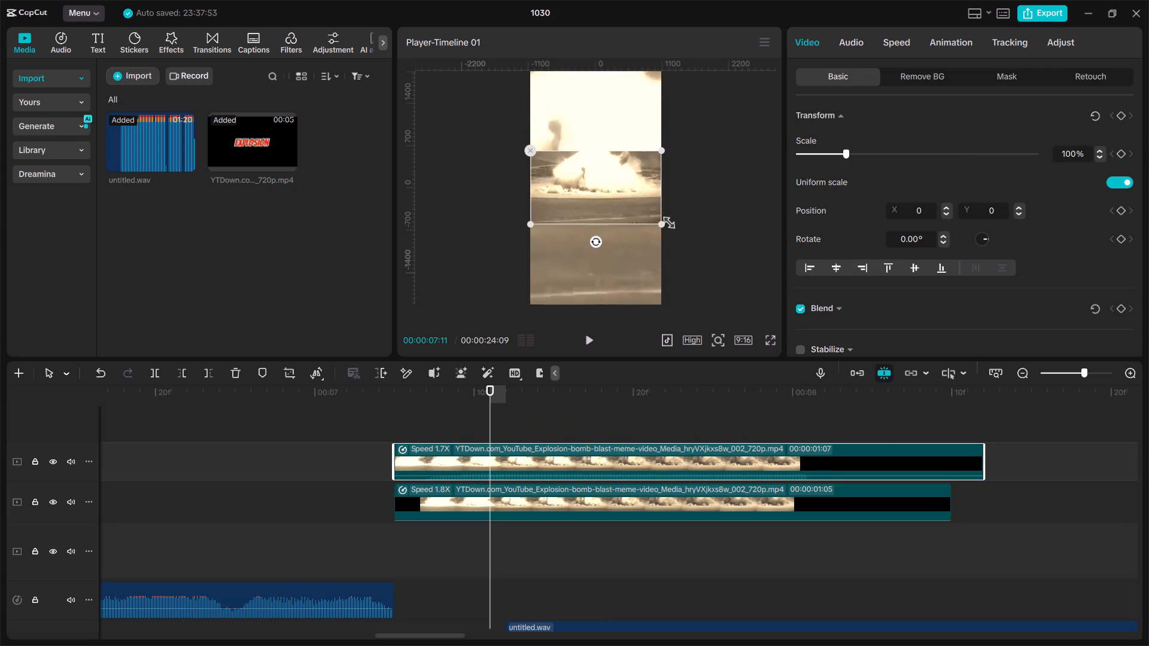
left_click_drag(661, 222, 746, 297)
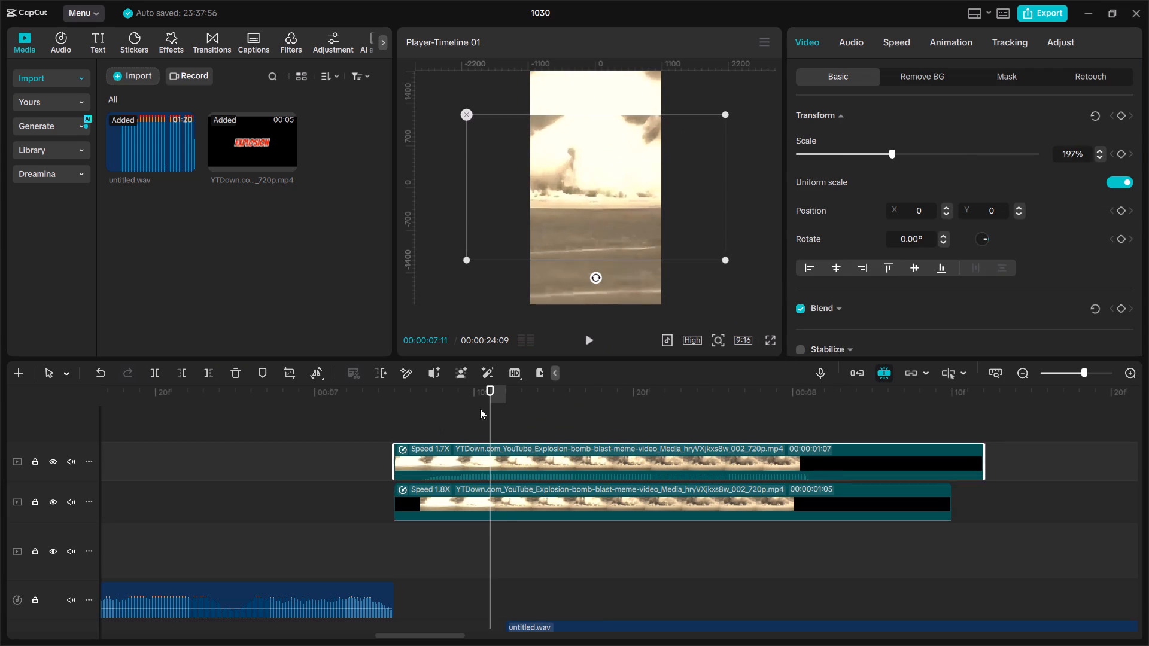
Cut off everything after 00:00:07:12 on both explosion clips and play back the shortened result.
left_click_drag(492, 388, 501, 394)
key("w")
left_click(516, 495)
key("w")
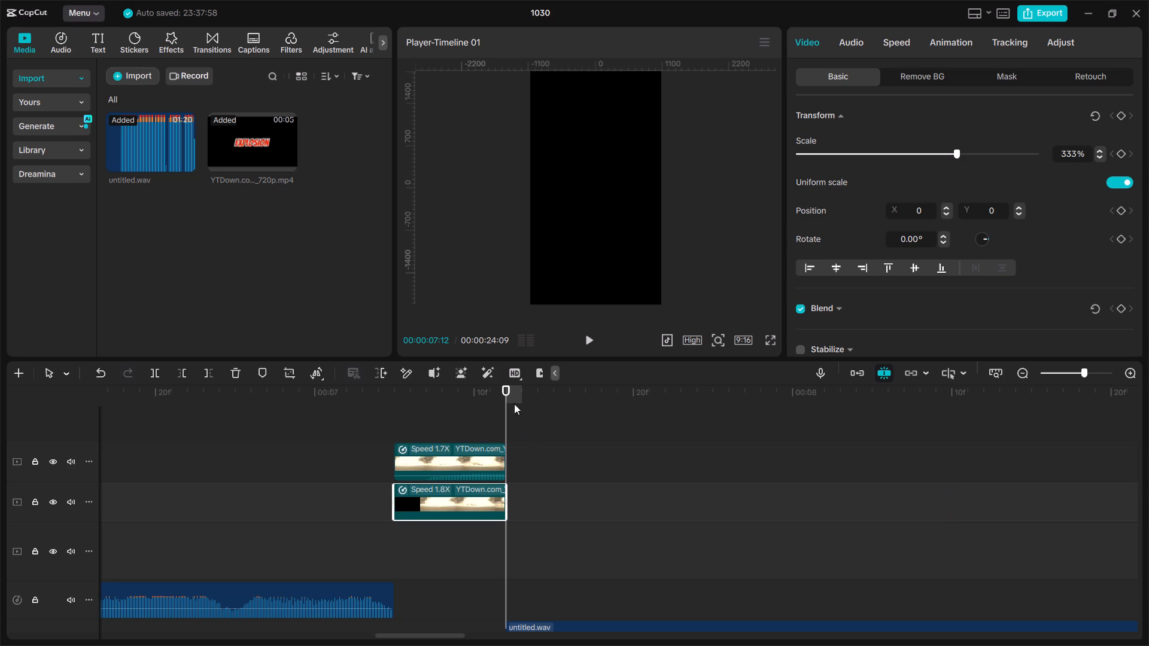
left_click_drag(508, 395, 396, 410)
key("space")
key("space")
left_click_drag(430, 410, 346, 415)
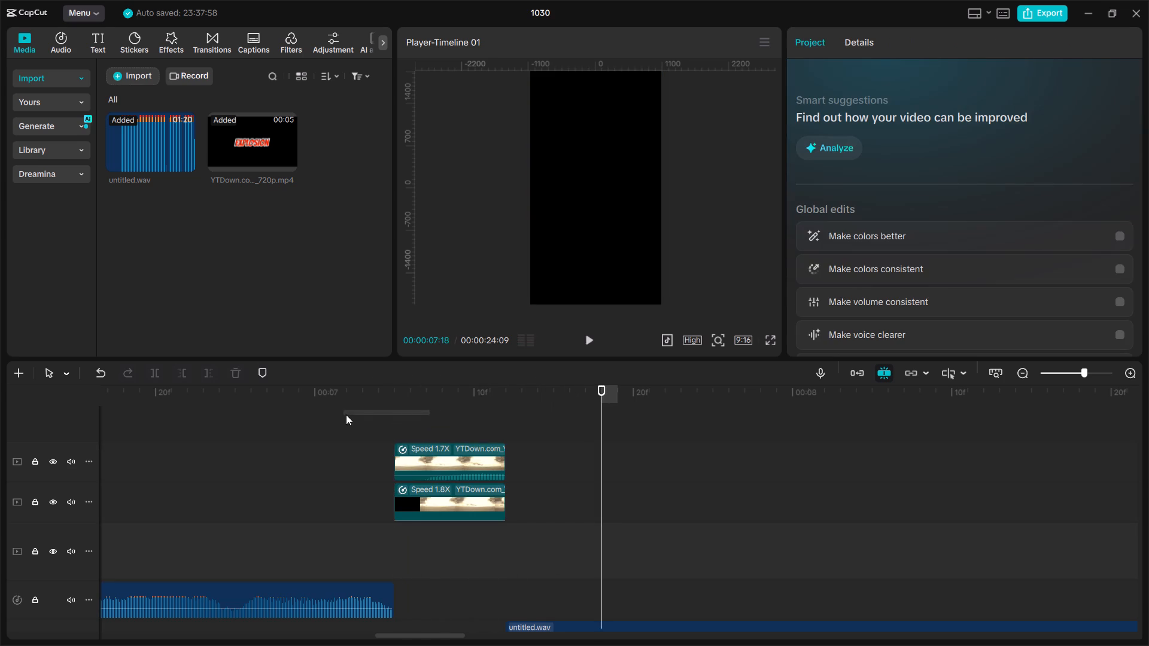
left_click_drag(346, 415, 345, 415)
left_click_drag(421, 391, 367, 398)
key("space")
key("space")
Extend the ends of both explosion clips to about 00:00:07:15.
left_click(491, 451)
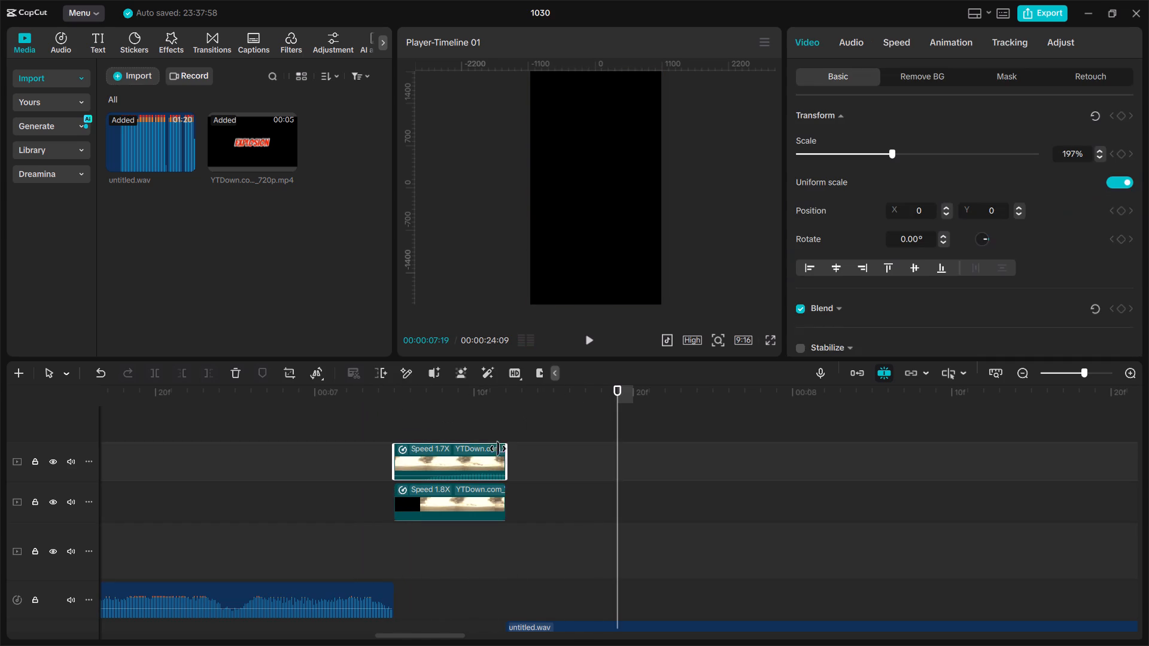
left_click_drag(507, 450, 549, 455)
left_click(506, 493)
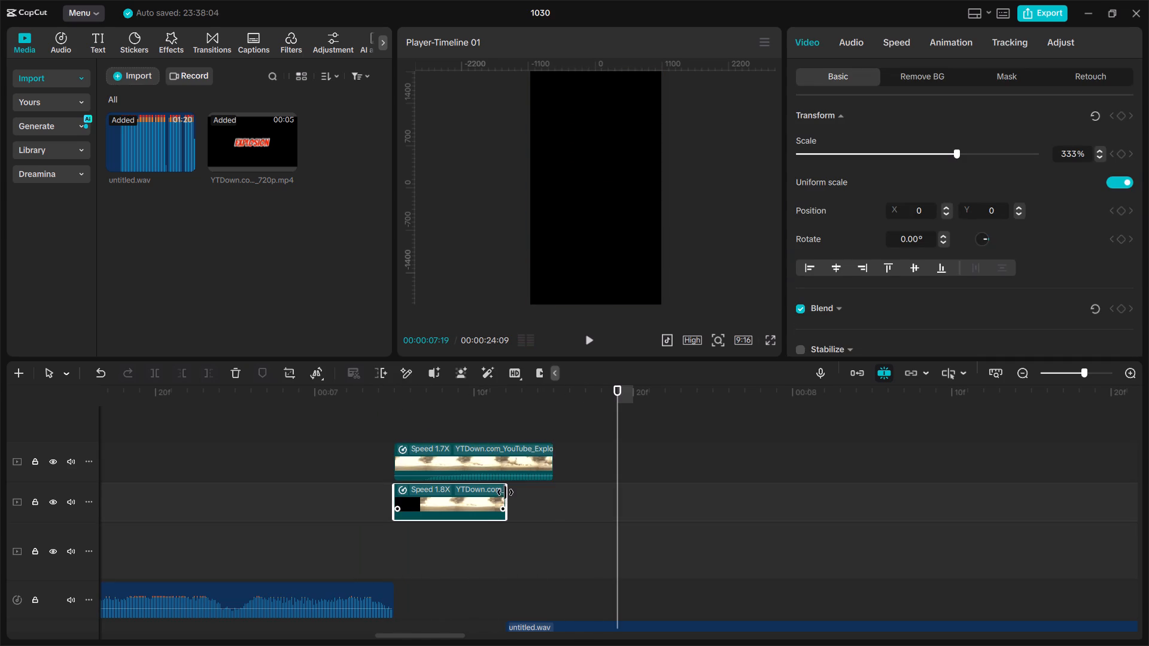
left_click_drag(506, 491, 548, 494)
Set the speed of both explosion clips together to 1.00x and play back the section.
left_click(520, 455)
left_click(504, 494, "ctrl")
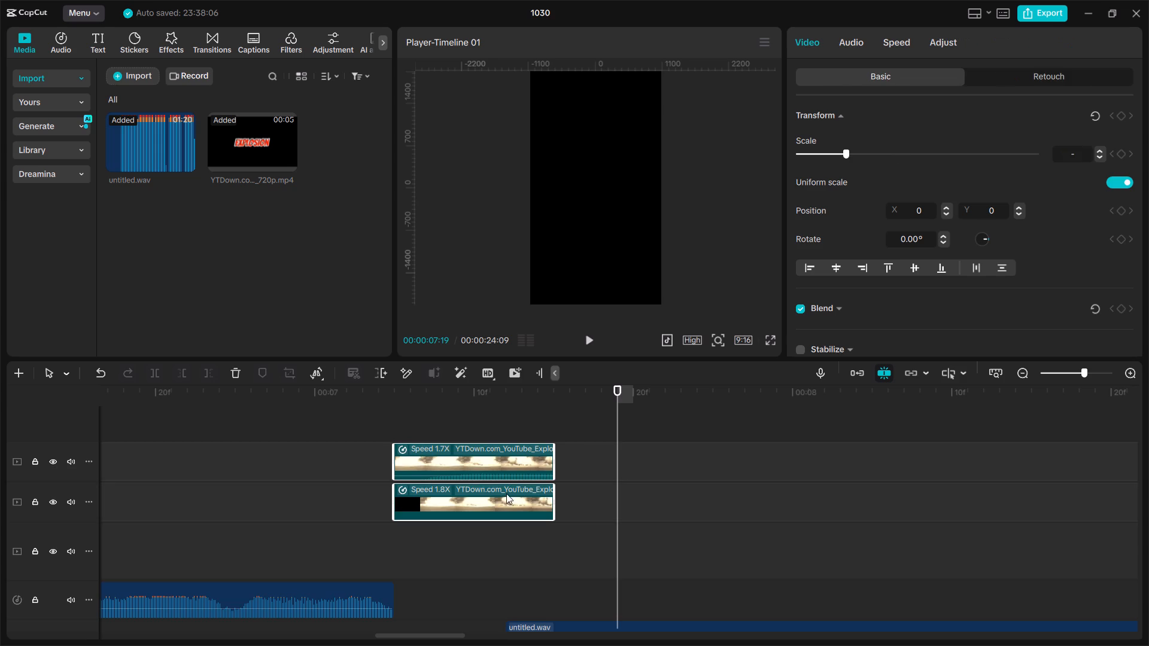
left_click(898, 43)
left_click_drag(856, 135, 843, 135)
left_click_drag(842, 134, 845, 134)
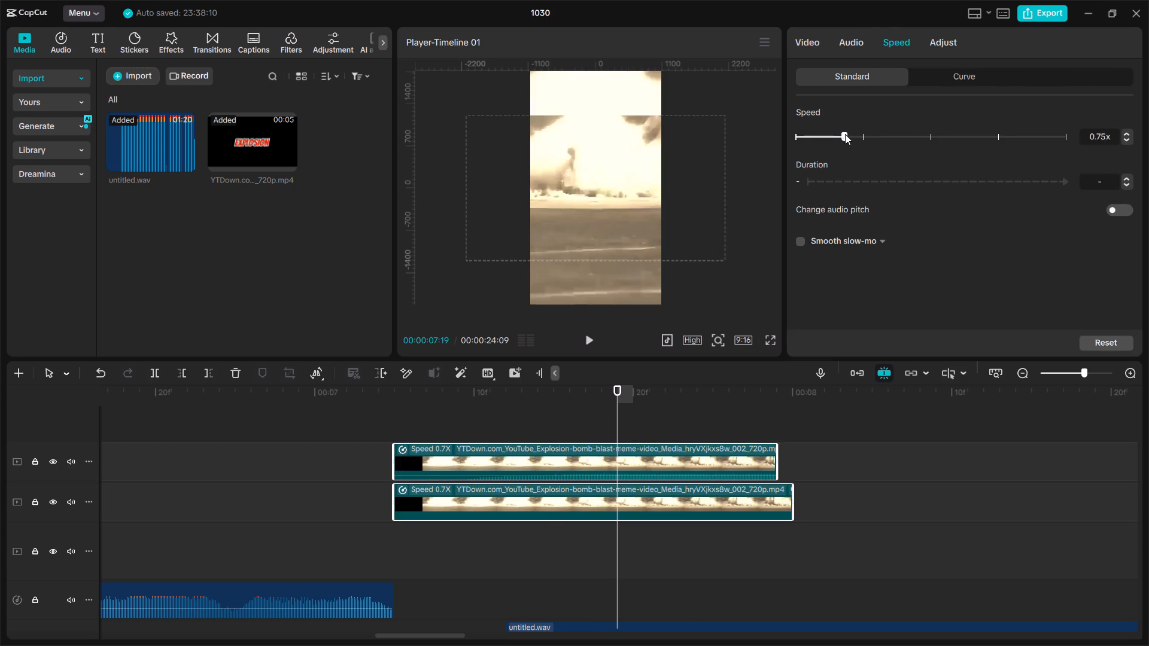
left_click_drag(845, 134, 861, 139)
left_click_drag(621, 401, 355, 420)
key("space")
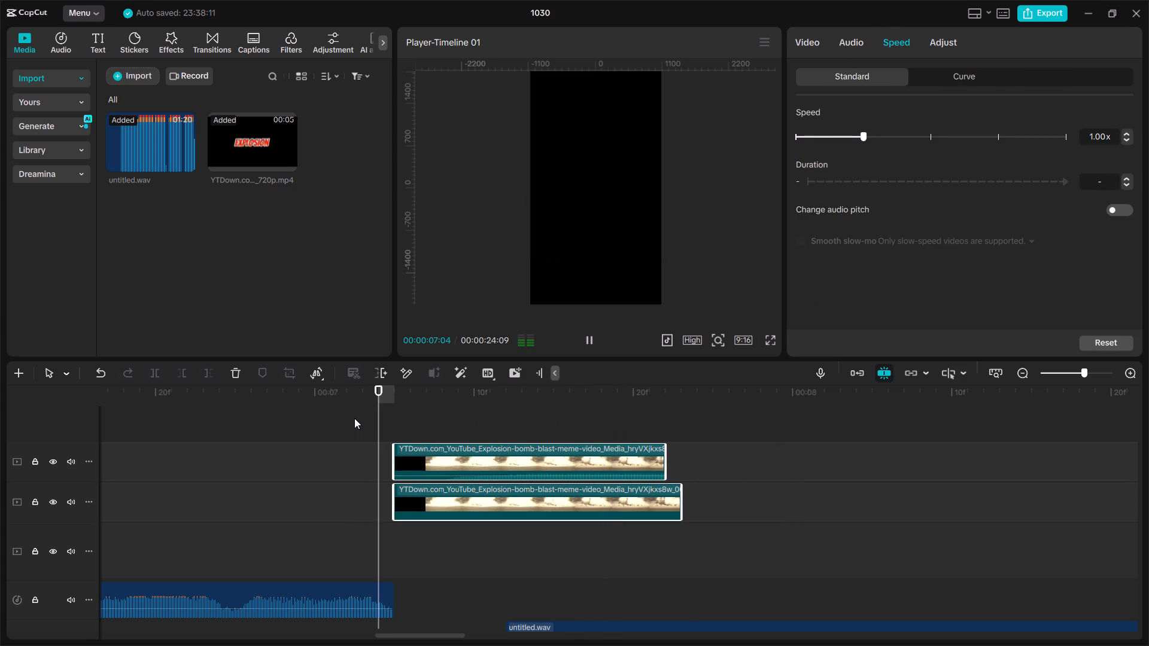
key("space")
left_click_drag(534, 407, 357, 409)
left_click_drag(372, 392, 254, 402)
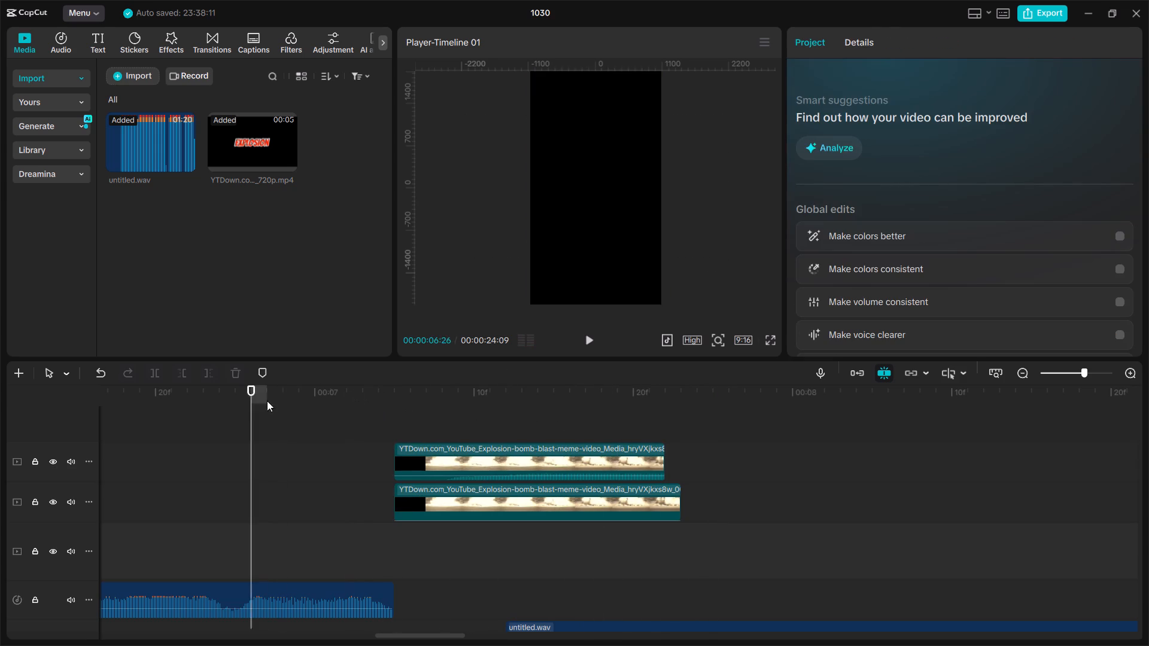
key("space")
key("space")
Move the voice clip following the explosion later so it starts where the lower explosion clip ends.
scroll(709, 486, "down", 7, "ctrl")
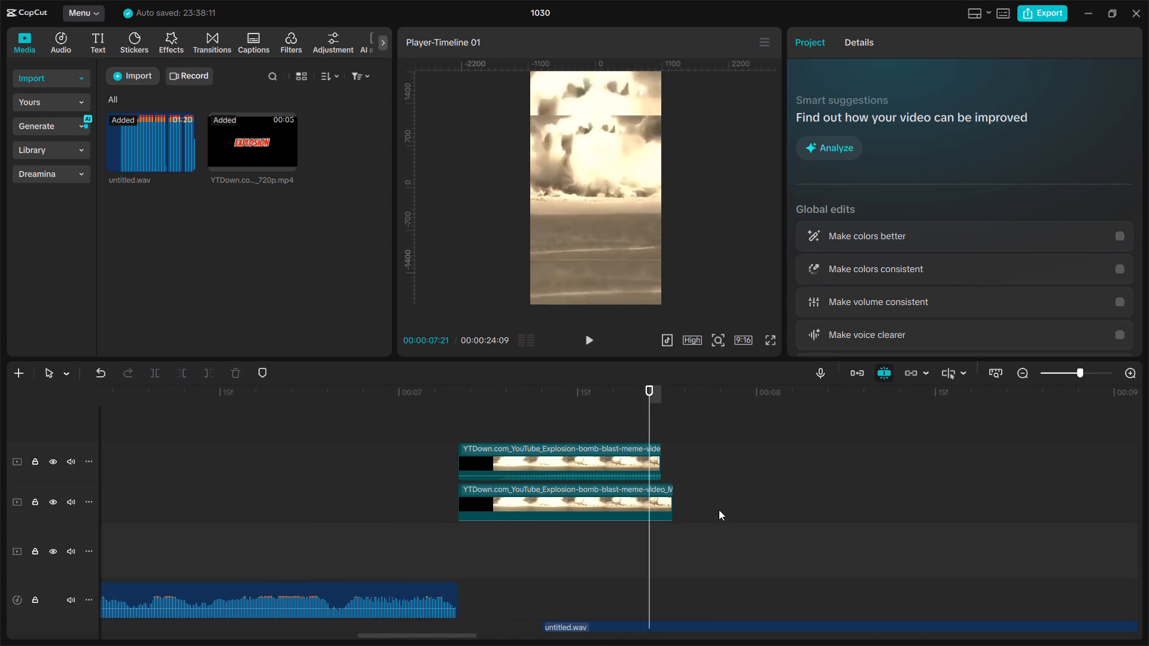
scroll(720, 514, "down", 4)
left_click_drag(613, 565, 746, 561)
left_click(732, 565)
scroll(686, 484, "up", 2)
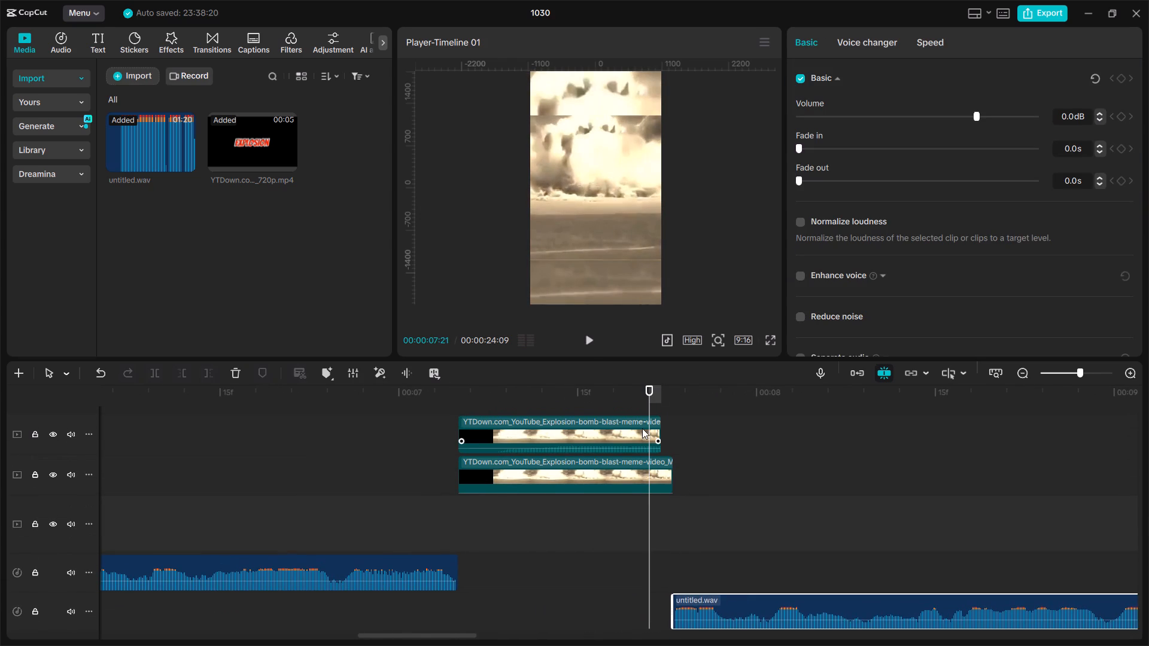
Extend the upper explosion clip's end to match the lower clip and play back the section.
left_click(642, 428)
left_click_drag(663, 425, 671, 426)
left_click_drag(647, 394, 302, 407)
key("space")
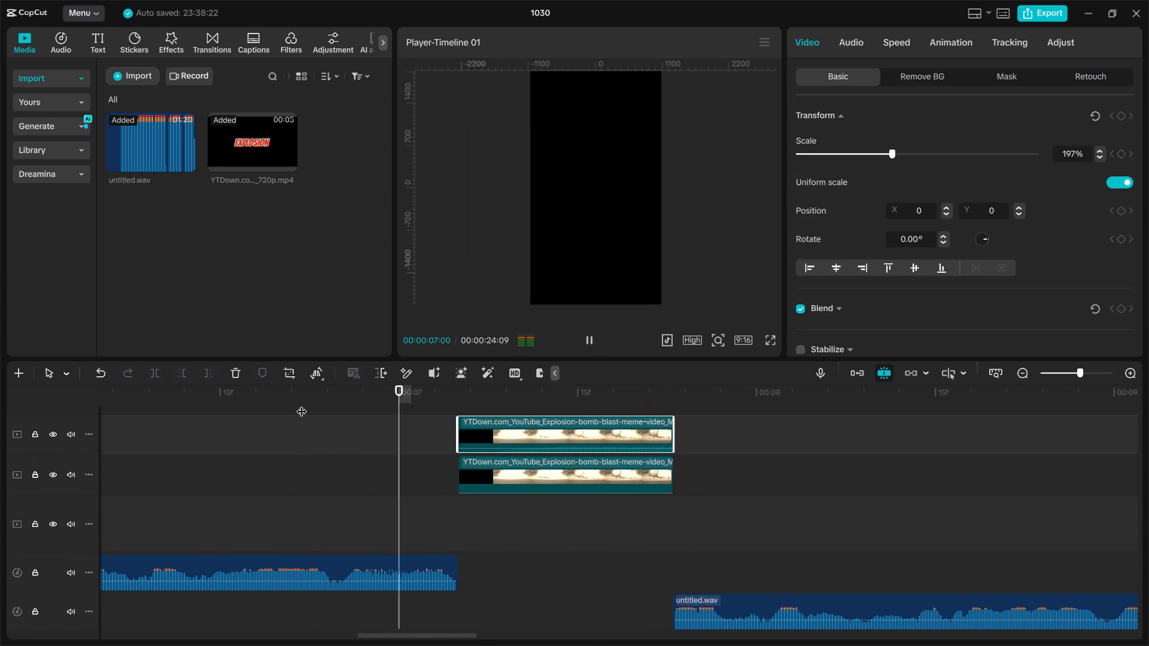
key("space")
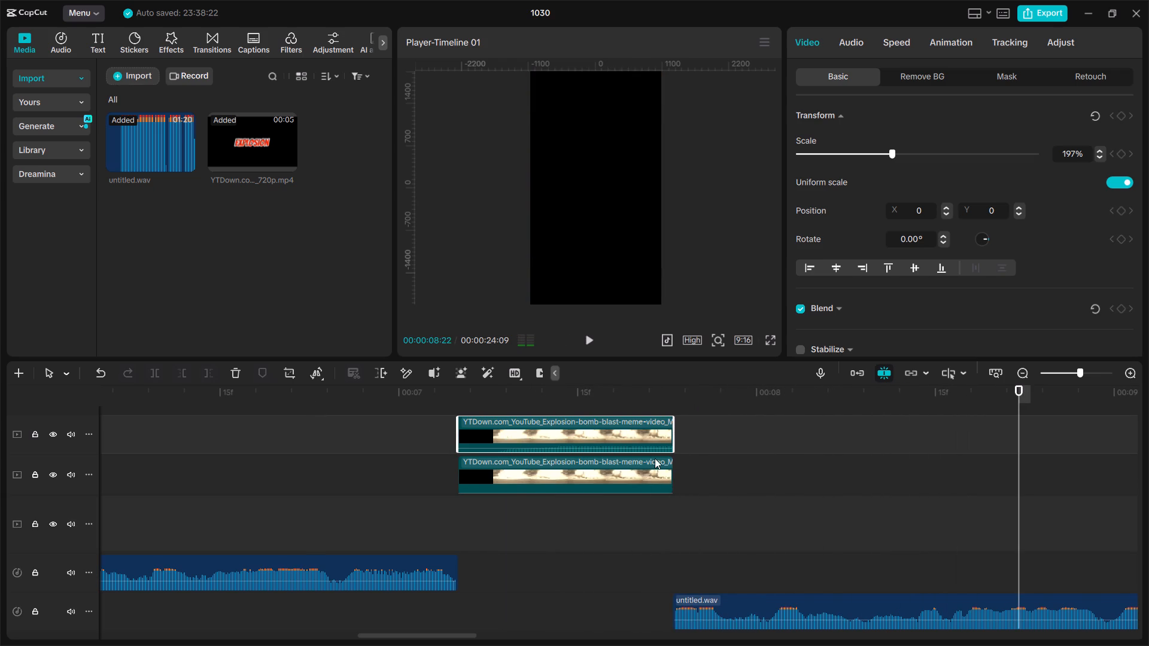
Trim the black frames before 00:00:07:07 off both explosion clips, move them back to 00:00:07:05 and preview them.
scroll(727, 482, "down", 8, "ctrl")
left_click_drag(671, 391, 652, 389)
key("q")
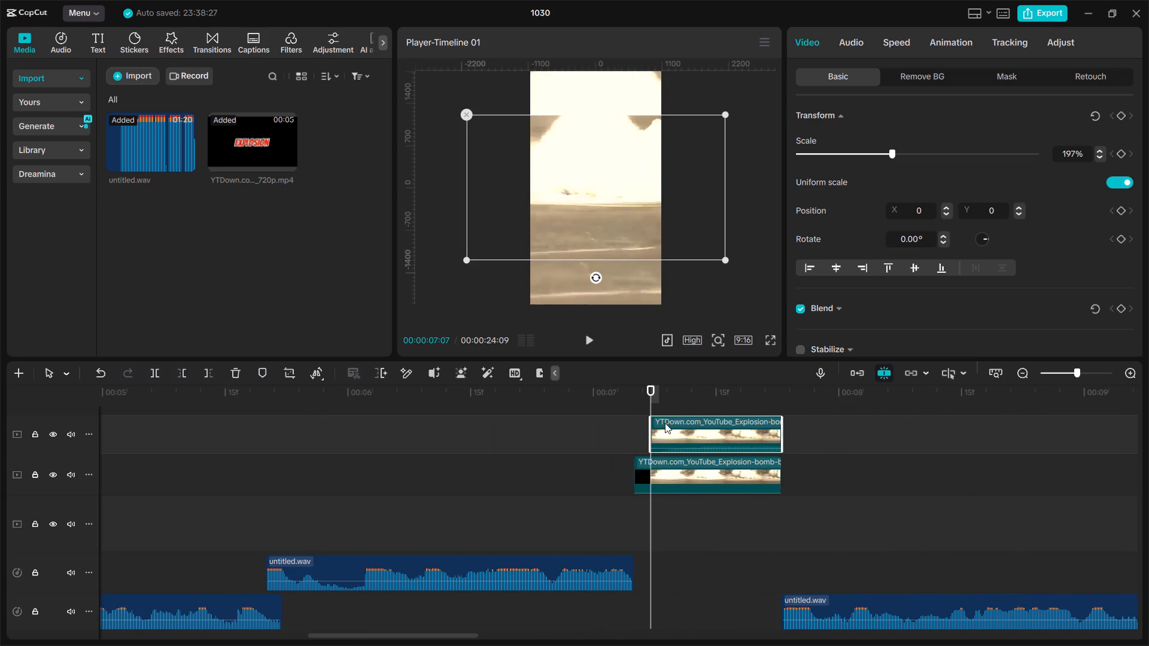
left_click(653, 476)
key("q")
left_click_drag(687, 472, 673, 474)
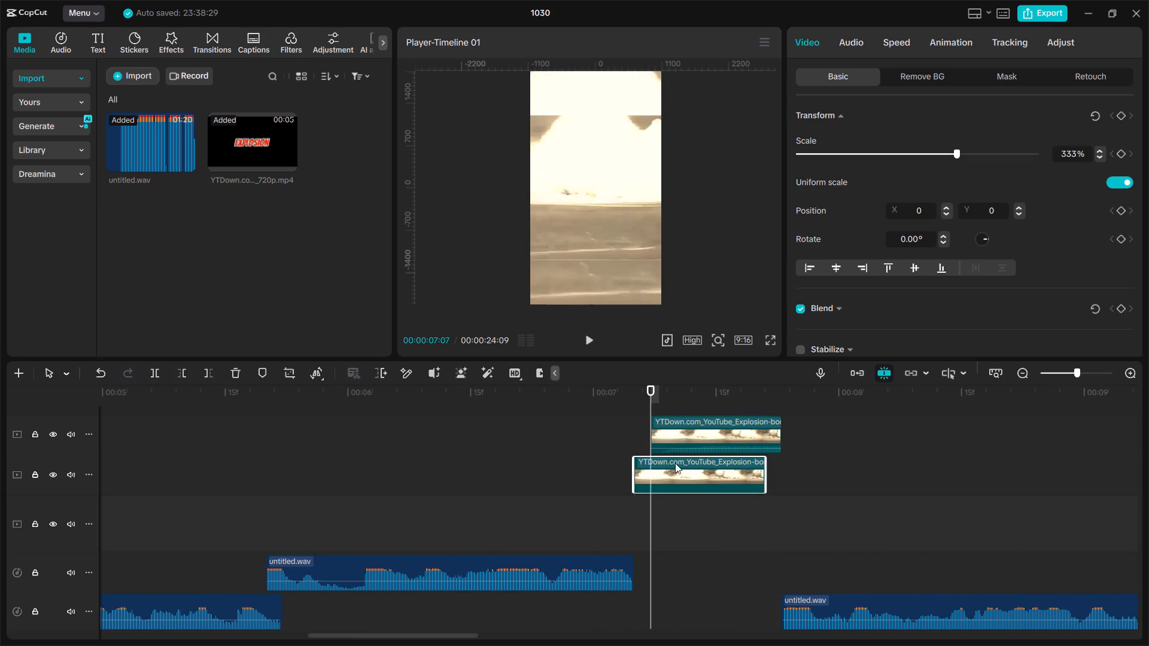
left_click_drag(688, 428, 674, 429)
left_click_drag(655, 397, 631, 397)
key("space")
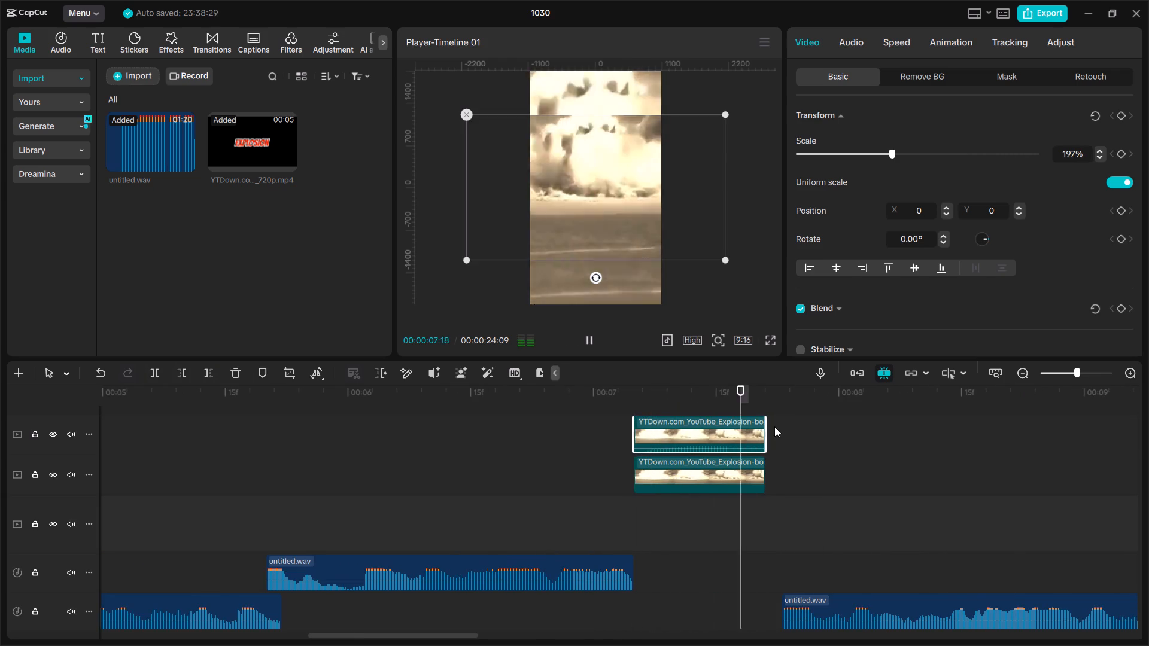
key("space")
Extend both explosion clips to the start of the following voice clip at 00:00:07:23 and preview the section.
left_click_drag(766, 422, 779, 426)
left_click(761, 459)
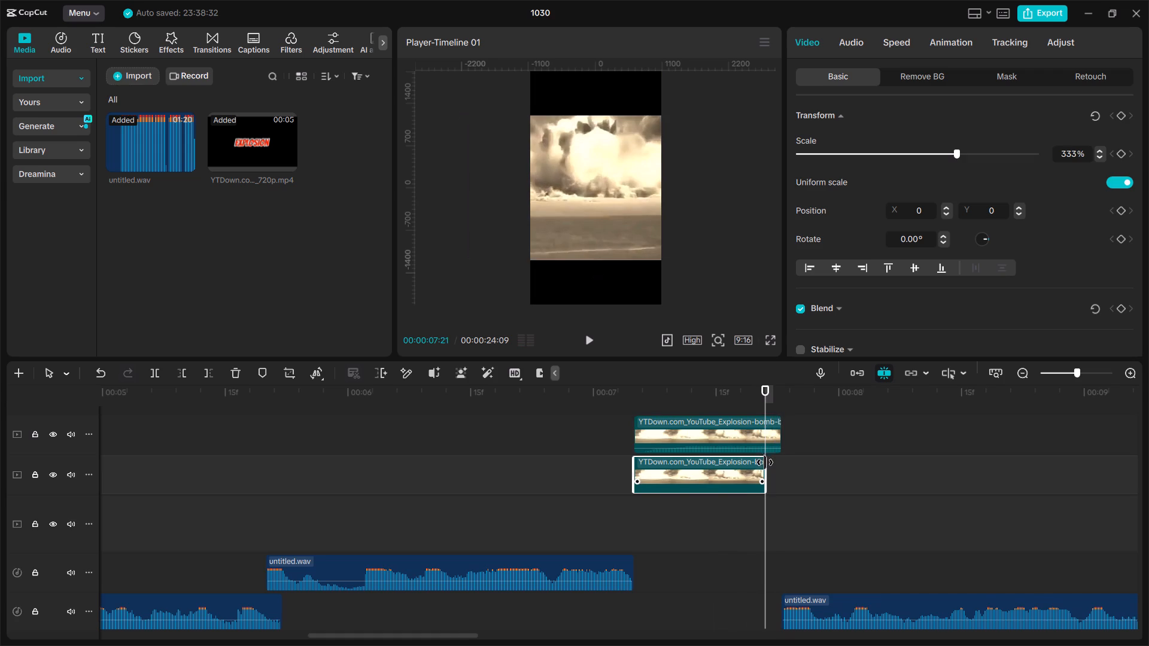
left_click_drag(767, 464, 777, 466)
left_click_drag(757, 392, 590, 403)
key("space")
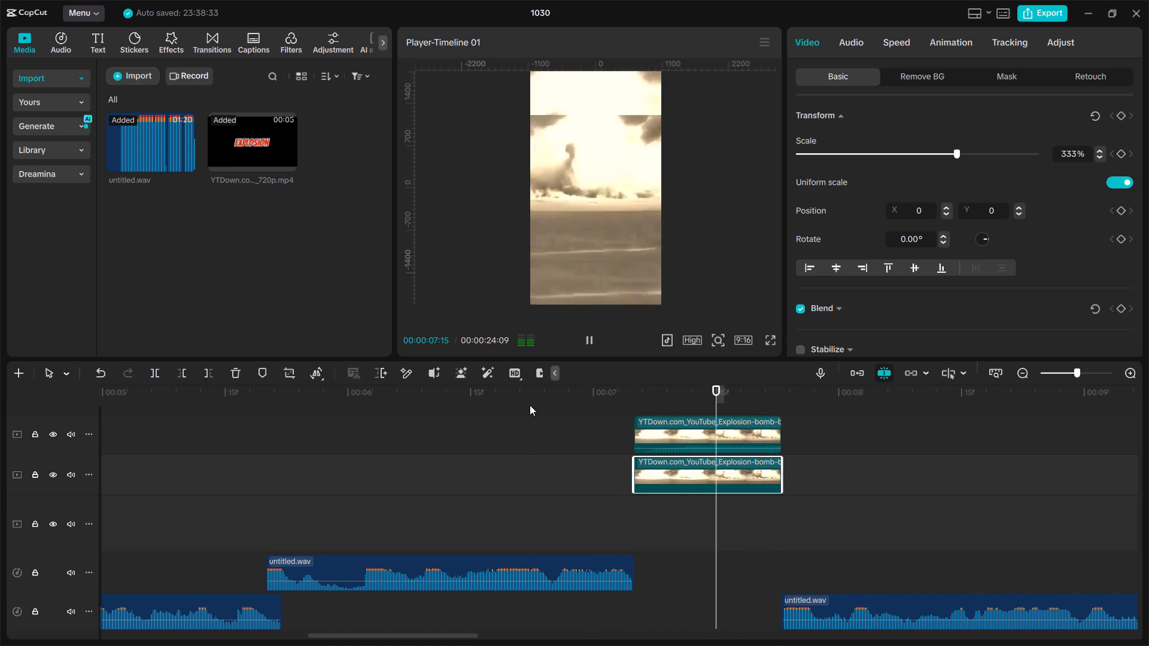
key("space")
Check the speed of both explosion clips and play back the sequence through the following voice cuts past 00:00:12.
left_click(714, 433)
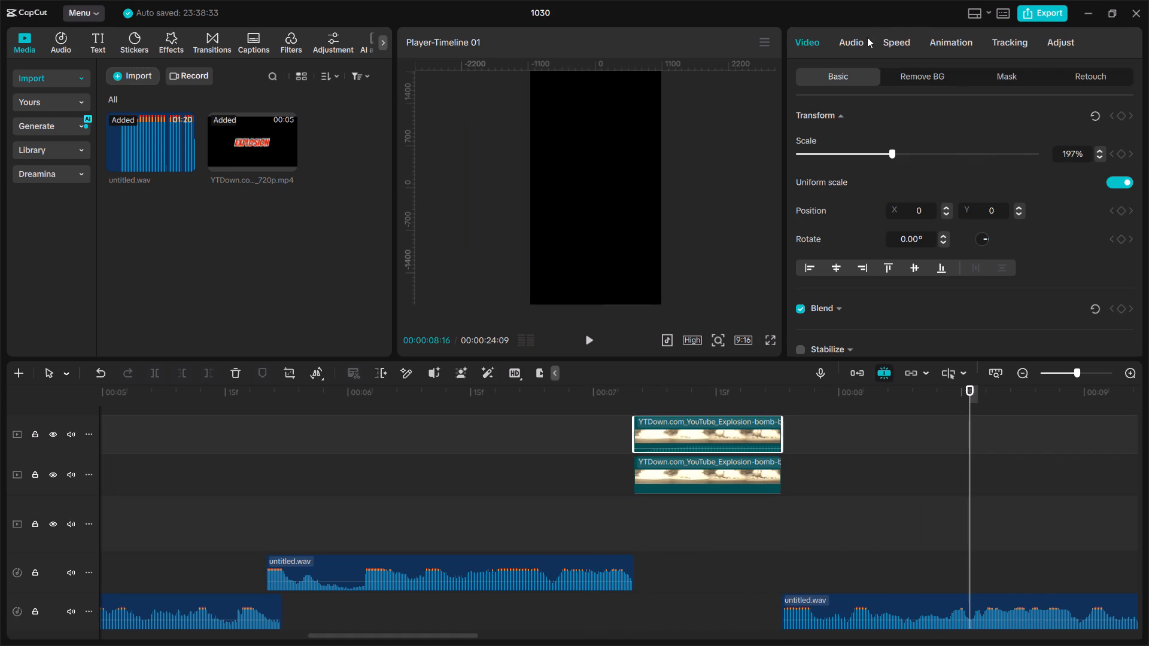
left_click(905, 33)
left_click(709, 472)
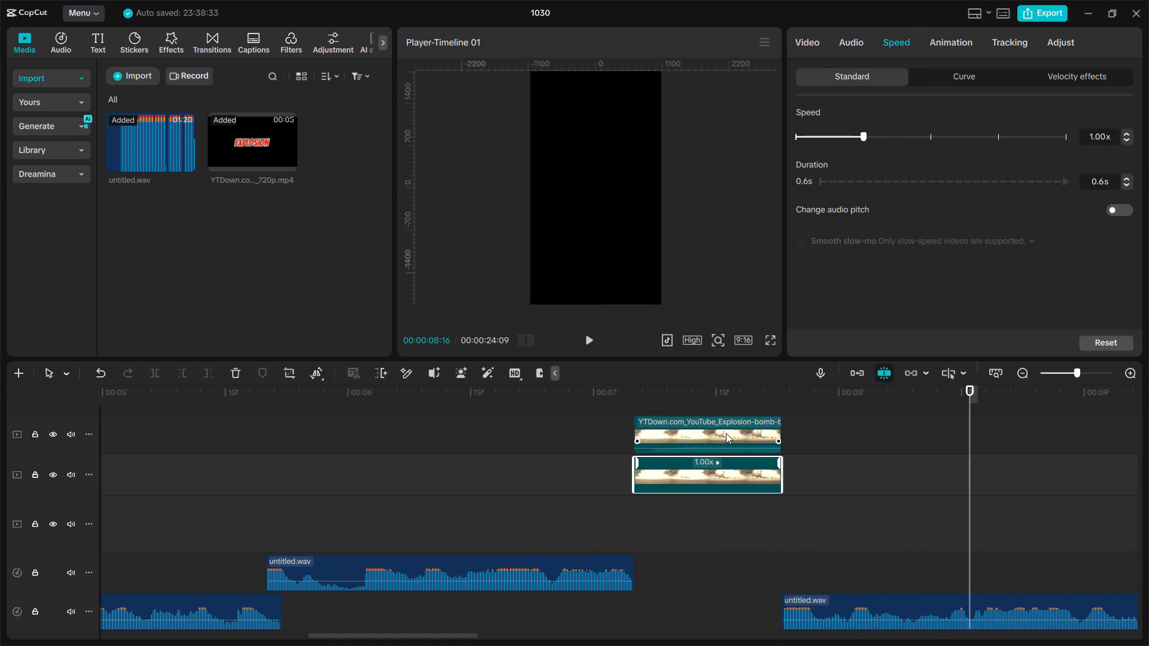
left_click_drag(704, 400, 319, 409)
key("space")
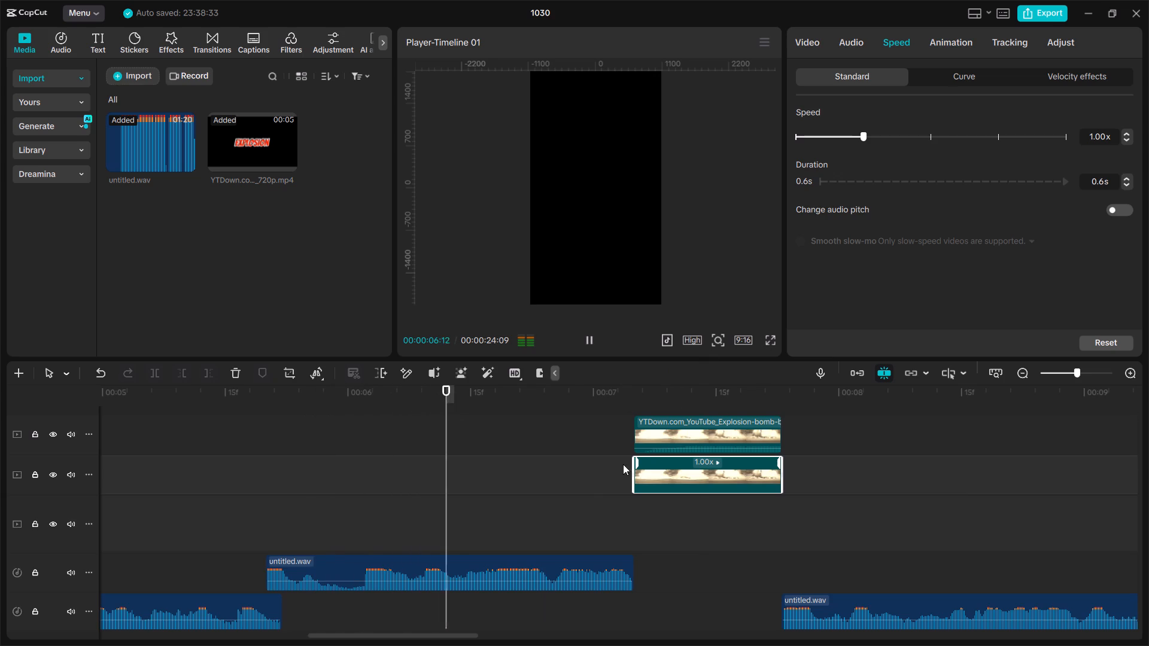
scroll(619, 465, "down", 15, "ctrl")
scroll(722, 556, "up", 6, "ctrl")
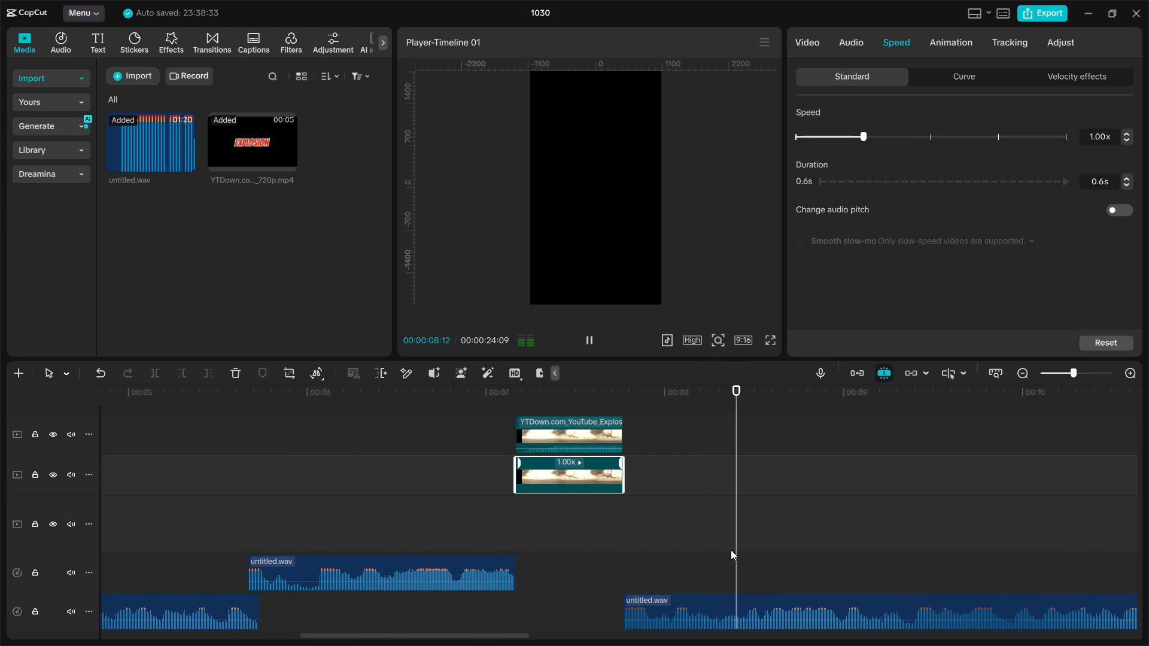
scroll(694, 565, "up", 9, "ctrl")
left_click(454, 394)
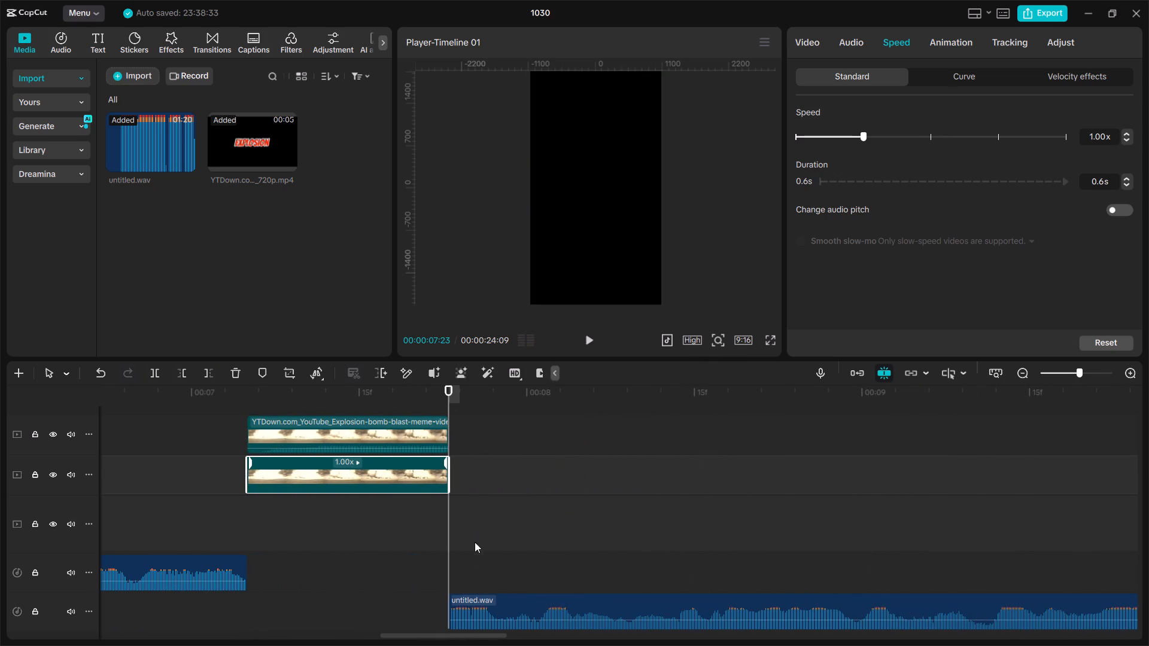
key("space")
scroll(685, 573, "down", 20, "ctrl")
scroll(685, 573, "down", 8, "ctrl")
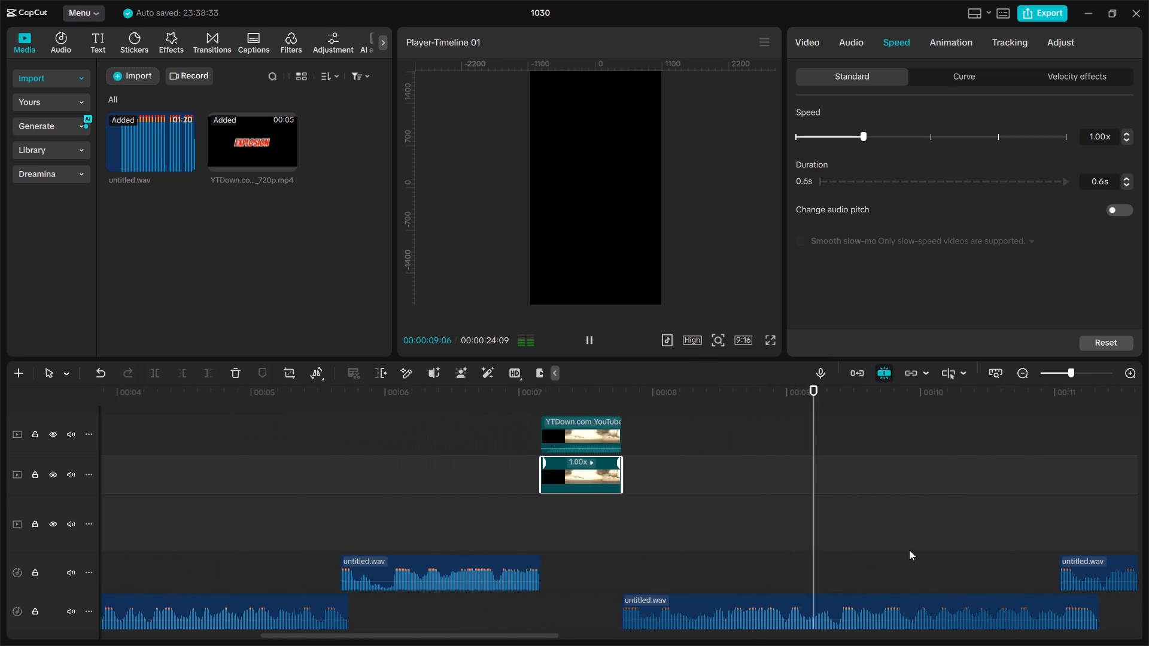
scroll(909, 550, "down", 18, "ctrl")
scroll(1057, 610, "up", 11, "ctrl")
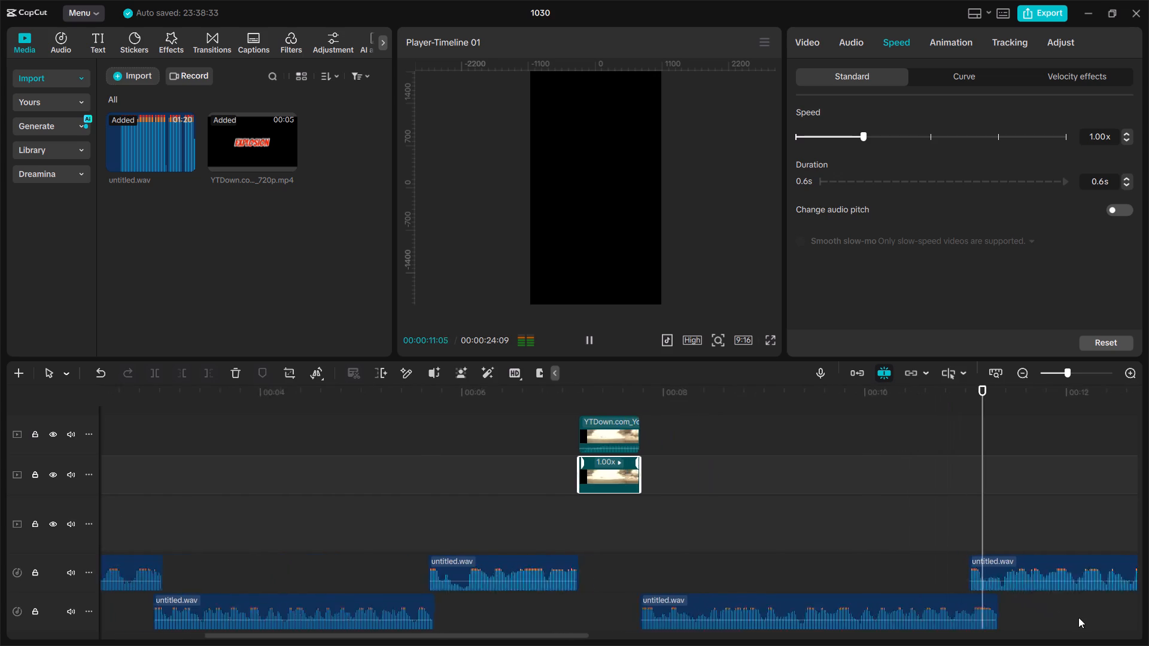
scroll(1078, 617, "up", 18, "ctrl")
key("ctrl+space")
key("space")
Shift all voice clips from about 00:00:11 onward later by about 5 seconds.
scroll(601, 596, "down", 18, "ctrl")
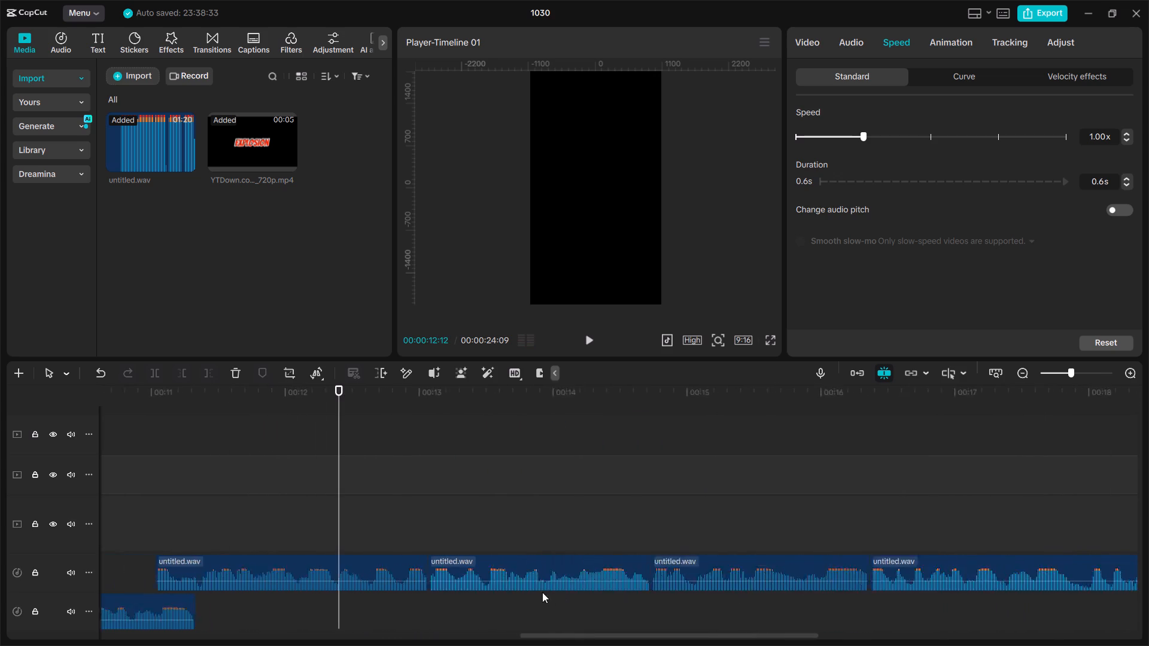
scroll(542, 592, "down", 20, "ctrl")
scroll(542, 592, "down", 20, "ctrl")
scroll(542, 592, "down", 1, "ctrl")
left_click_drag(452, 496, 636, 621)
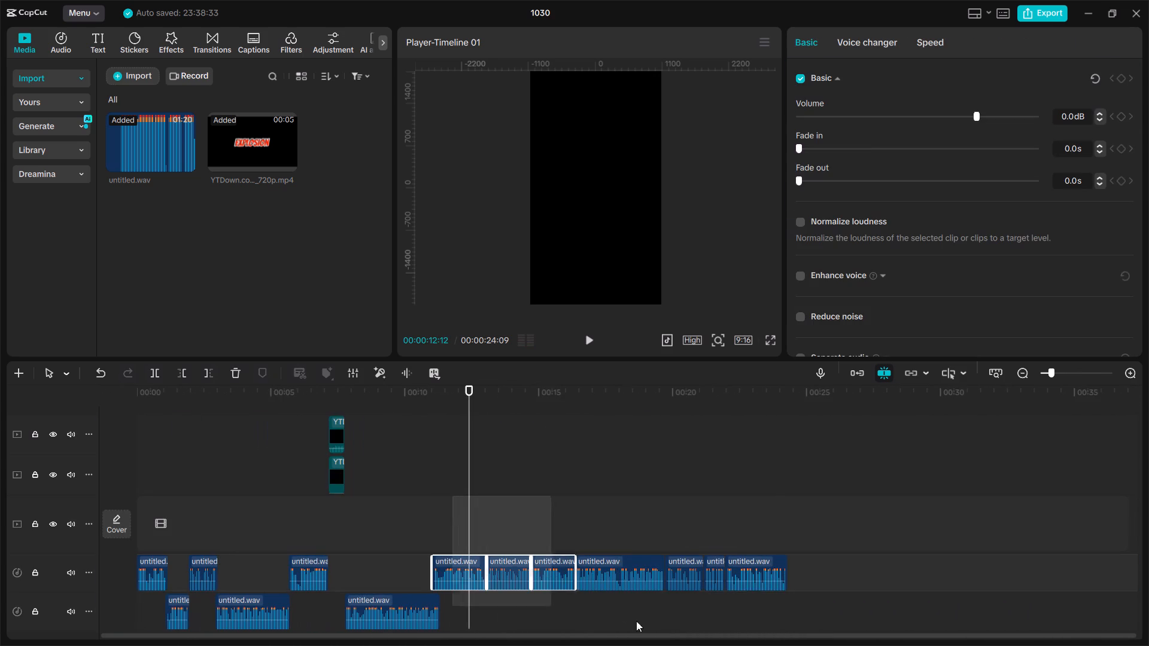
left_click_drag(636, 621, 771, 621)
left_click_drag(463, 562, 591, 563)
Move the first of the shifted voice clips back to about 00:00:11:04, overlapping the preceding clip's end, and preview the join.
scroll(542, 629, "up", 10, "ctrl")
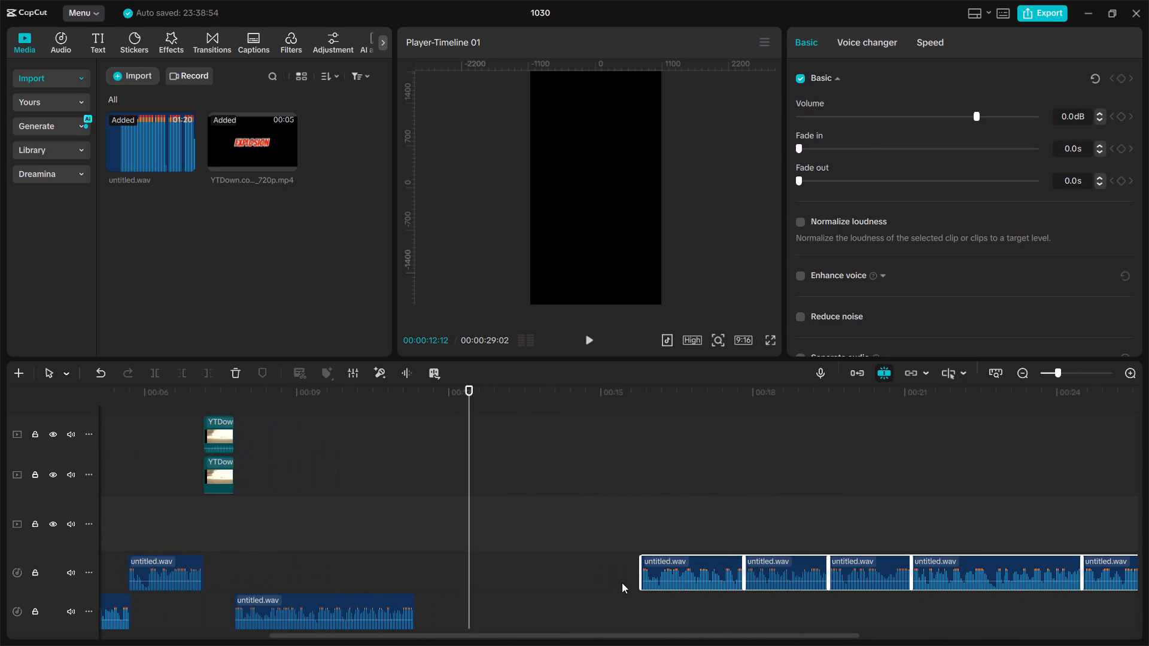
left_click_drag(512, 573, 517, 575)
left_click_drag(669, 561, 433, 561)
scroll(415, 615, "up", 13, "ctrl")
left_click_drag(310, 388, 232, 401)
key("space")
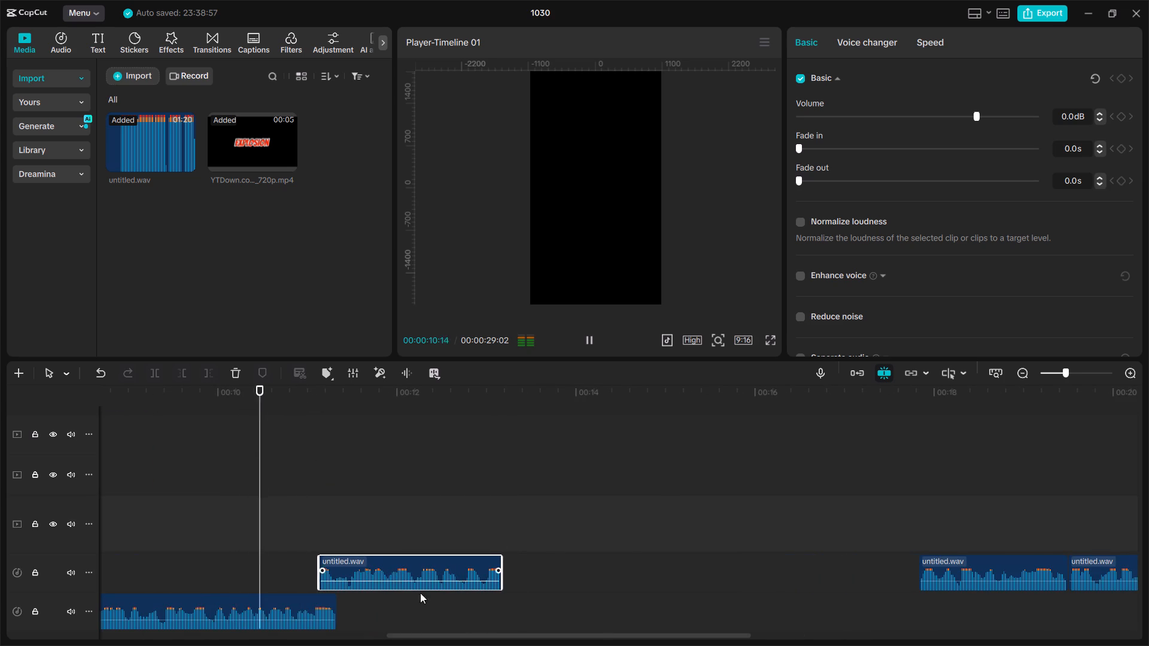
scroll(448, 595, "up", 12, "ctrl")
key("space")
Nudge the same voice clip later to about 00:00:11:08 and play back the overlap.
left_click_drag(365, 568, 384, 567)
left_click_drag(369, 392, 279, 403)
key("space")
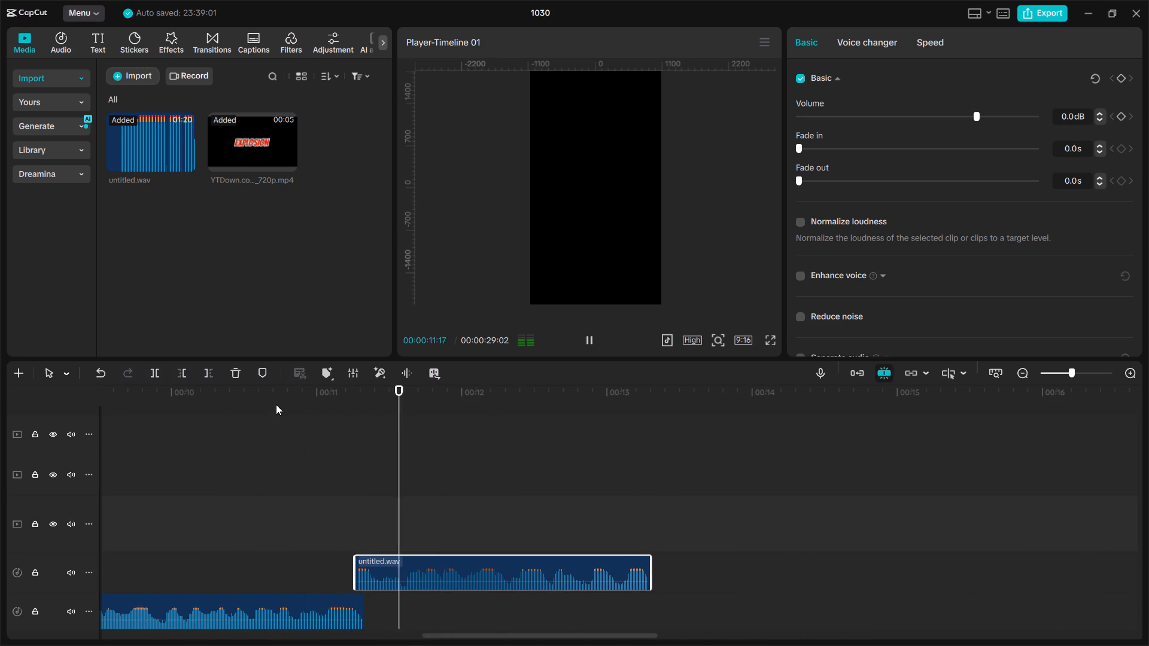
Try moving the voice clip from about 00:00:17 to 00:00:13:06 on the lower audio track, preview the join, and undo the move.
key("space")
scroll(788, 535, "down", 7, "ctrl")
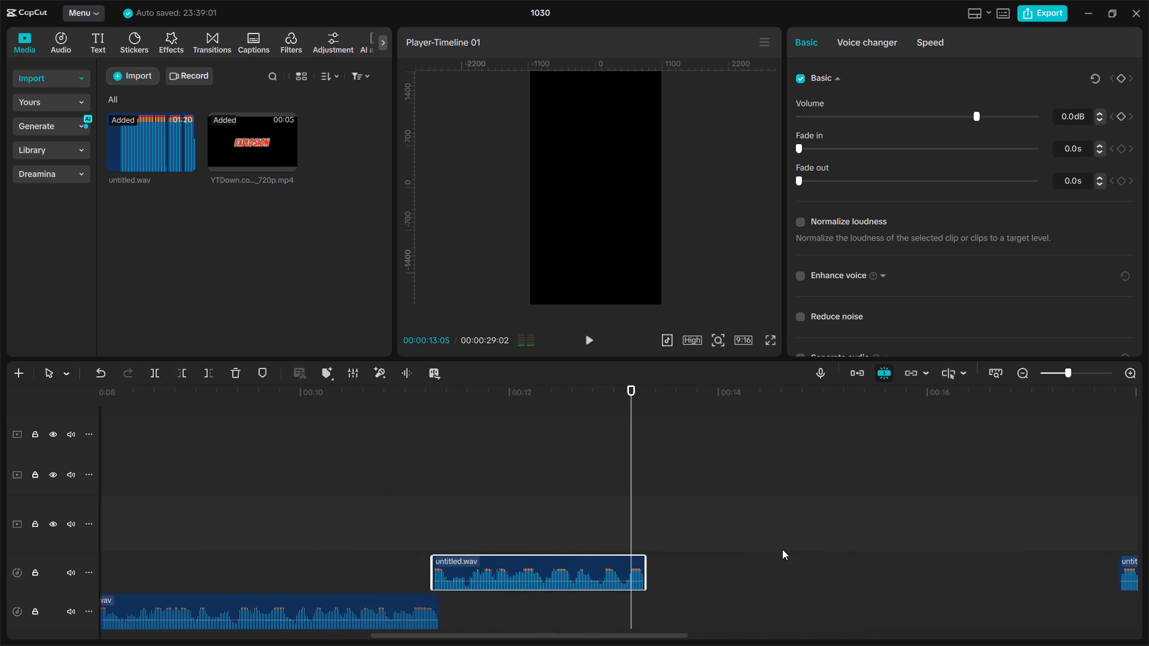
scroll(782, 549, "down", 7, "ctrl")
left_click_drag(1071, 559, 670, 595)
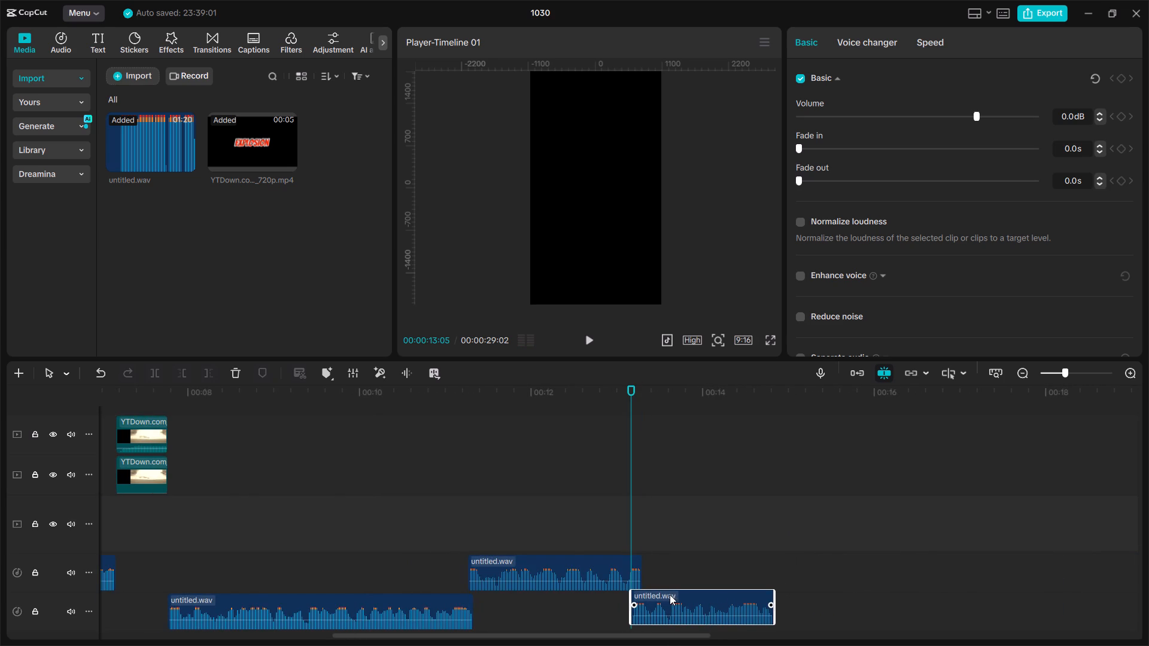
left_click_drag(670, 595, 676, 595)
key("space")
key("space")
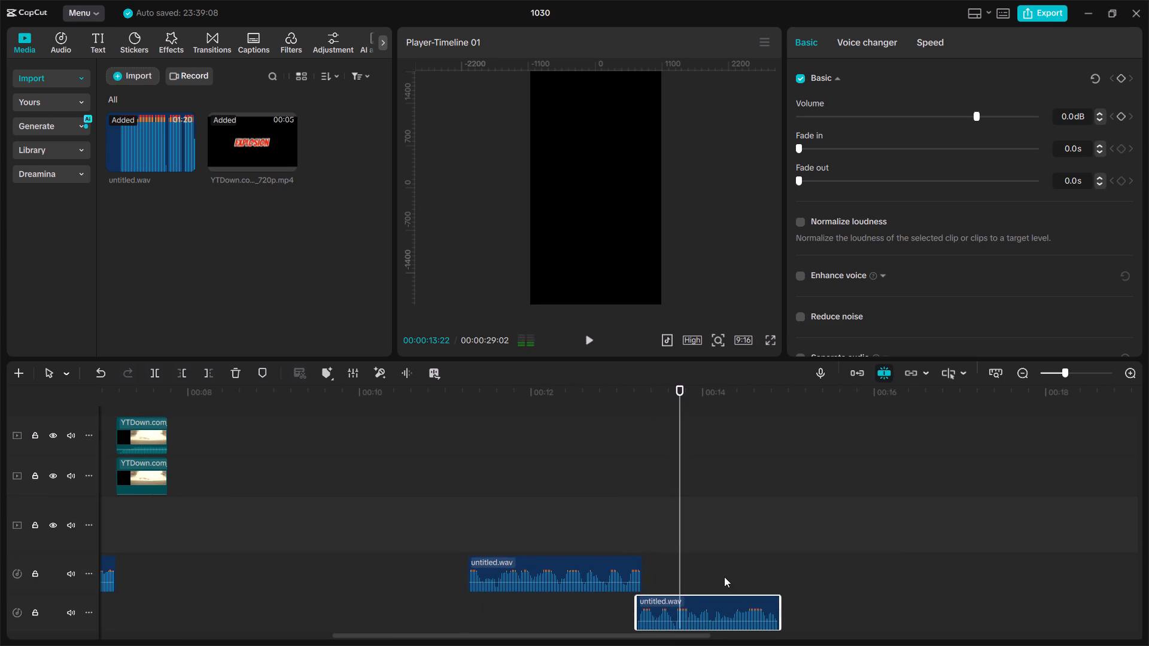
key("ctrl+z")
Place the next voice clip at about 00:00:13:06 on the lower audio track, overlapping the preceding clip's end, and preview the join.
left_click_drag(1088, 563, 699, 604)
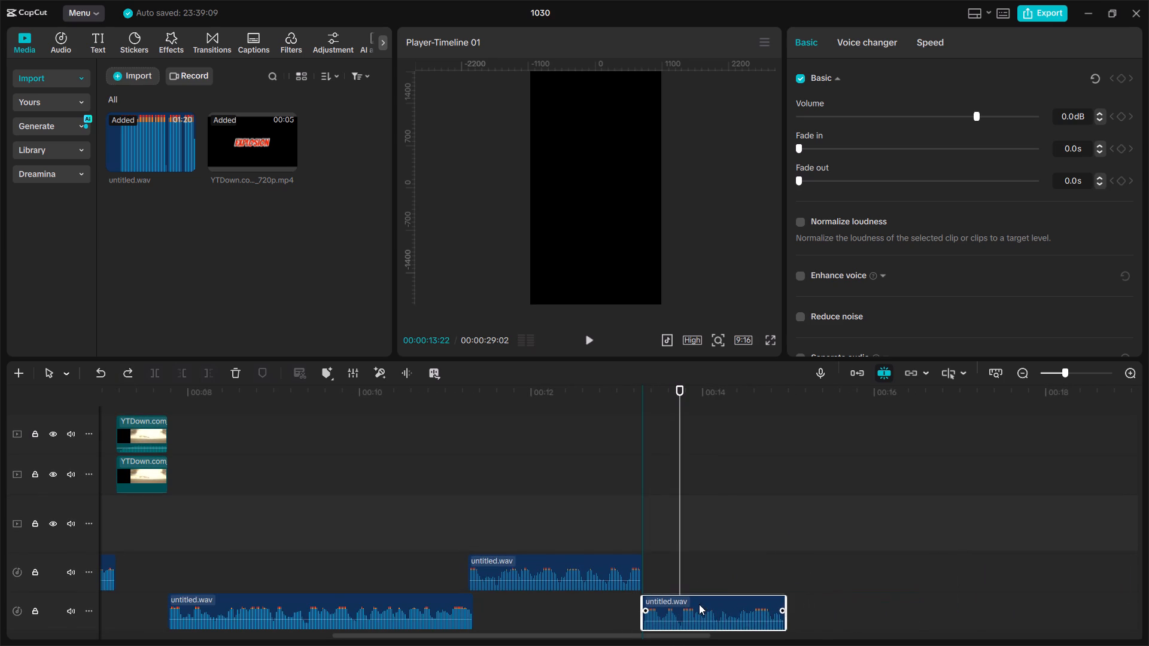
left_click_drag(699, 604, 693, 601)
left_click(676, 412)
left_click_drag(677, 404, 547, 414)
key("space")
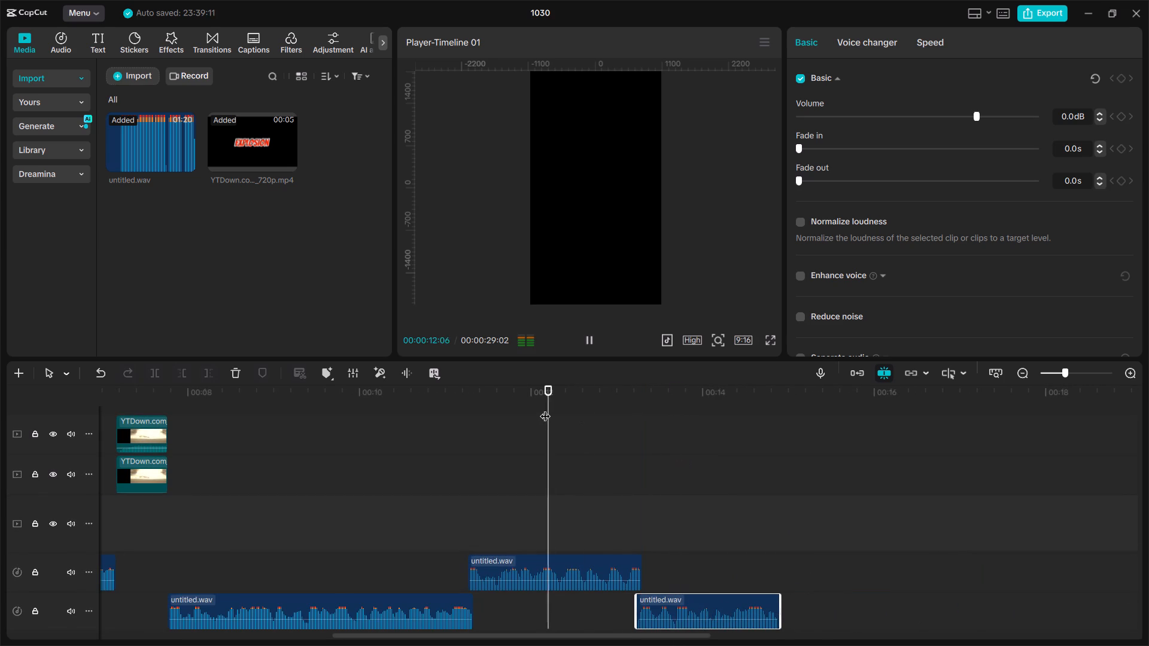
scroll(963, 525, "down", 12, "ctrl")
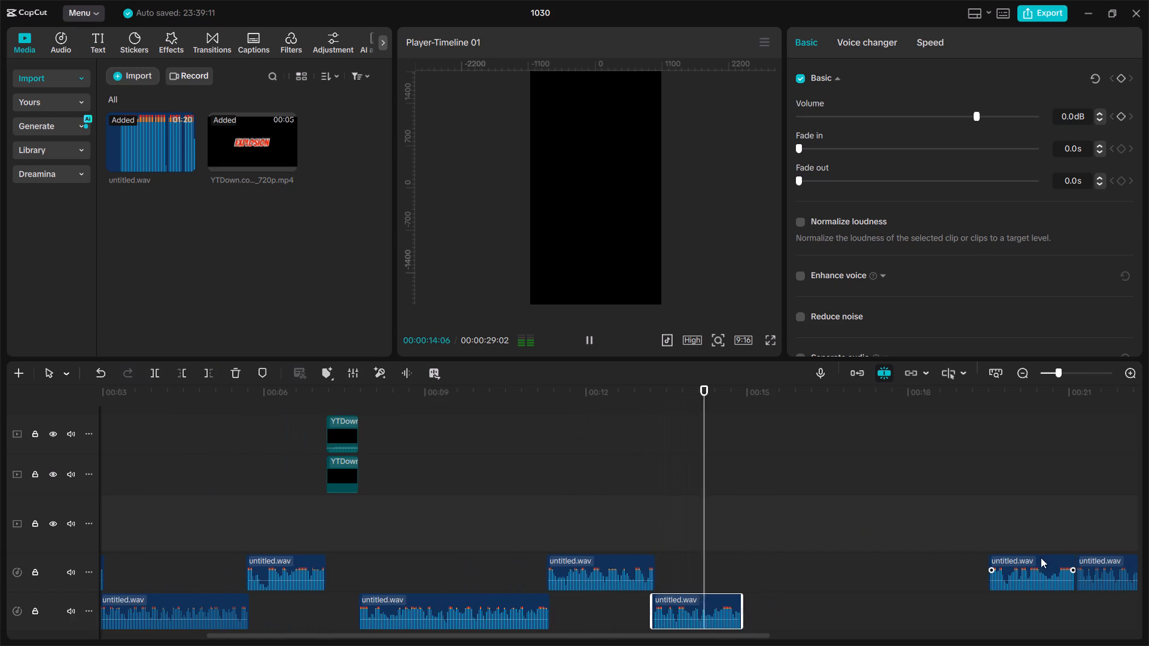
key("space")
key("space")
key("space")
Move the following voice clip back to about 00:00:14:25 on the upper audio track and play it through.
left_click_drag(1042, 565, 966, 564)
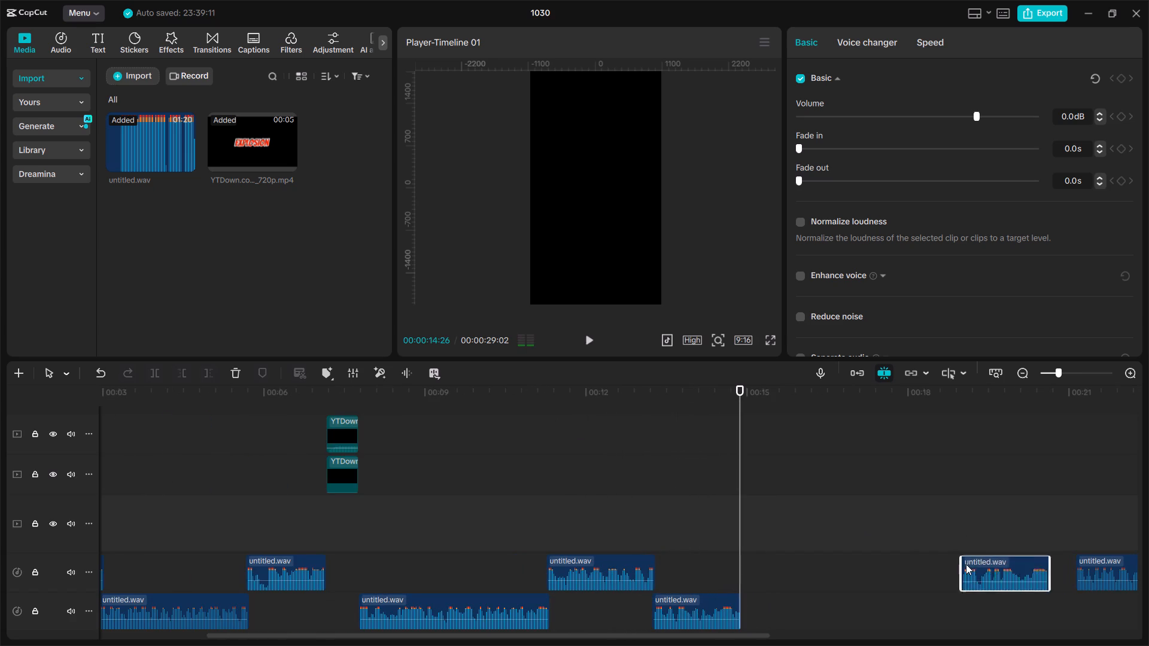
left_click_drag(966, 564, 790, 563)
key("space")
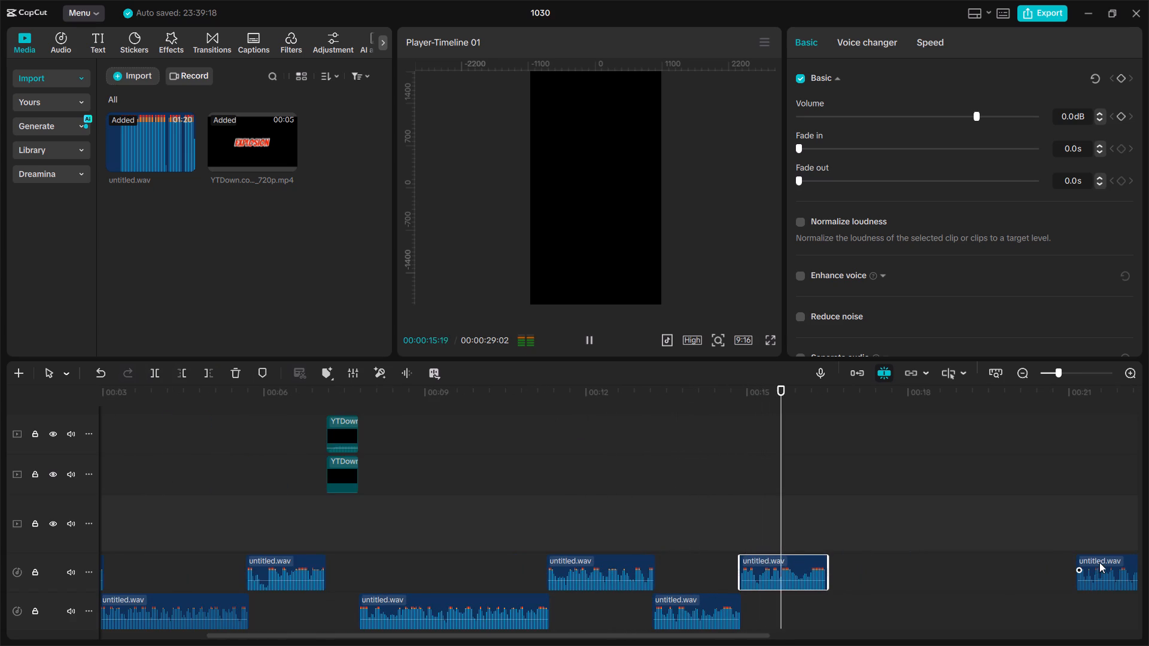
key("space")
key("space")
key("space")
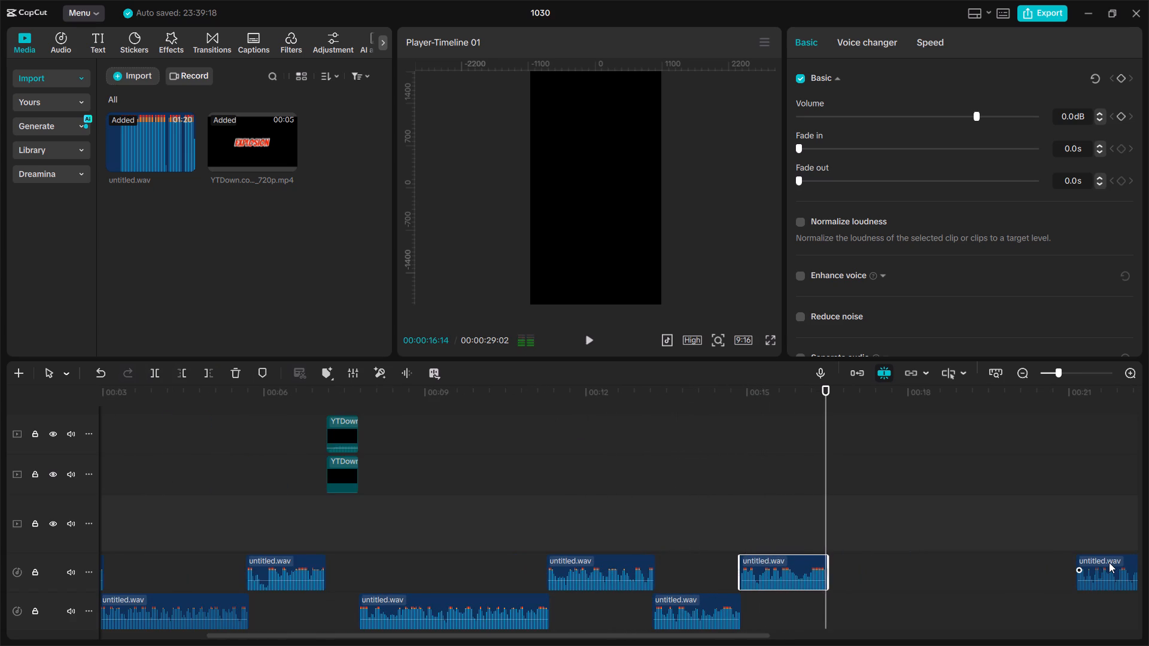
Move the voice clip from about 00:00:21 to 00:00:16:14 on the lower audio track and play it back.
left_click_drag(1109, 562, 861, 600)
key("space")
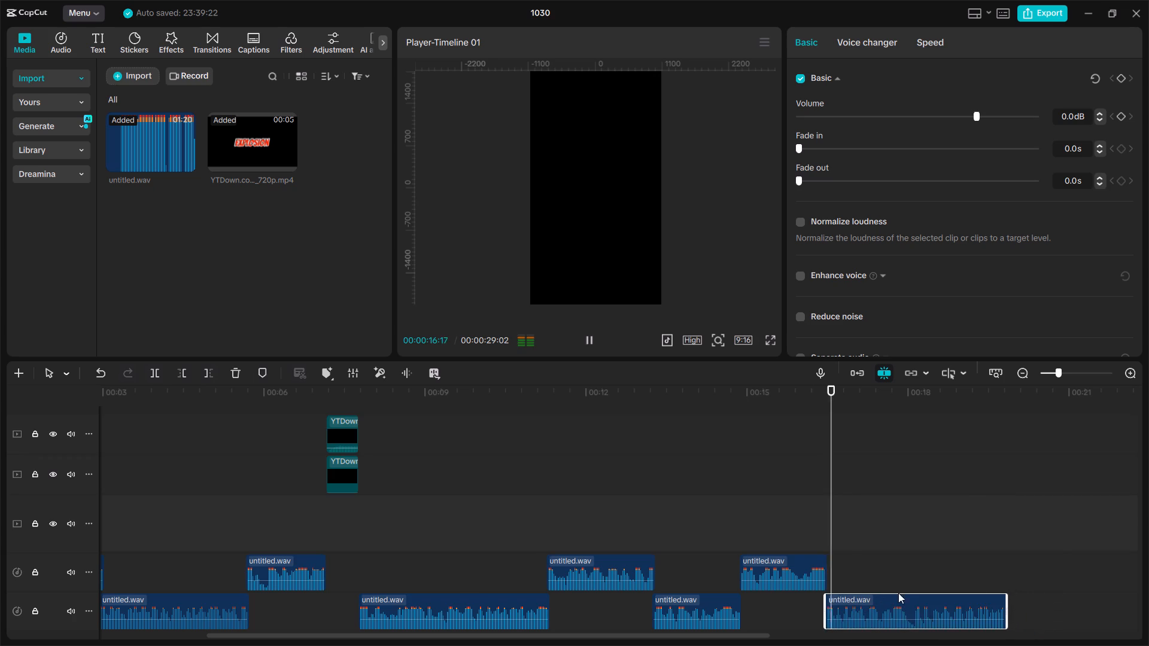
scroll(1072, 553, "down", 14, "ctrl")
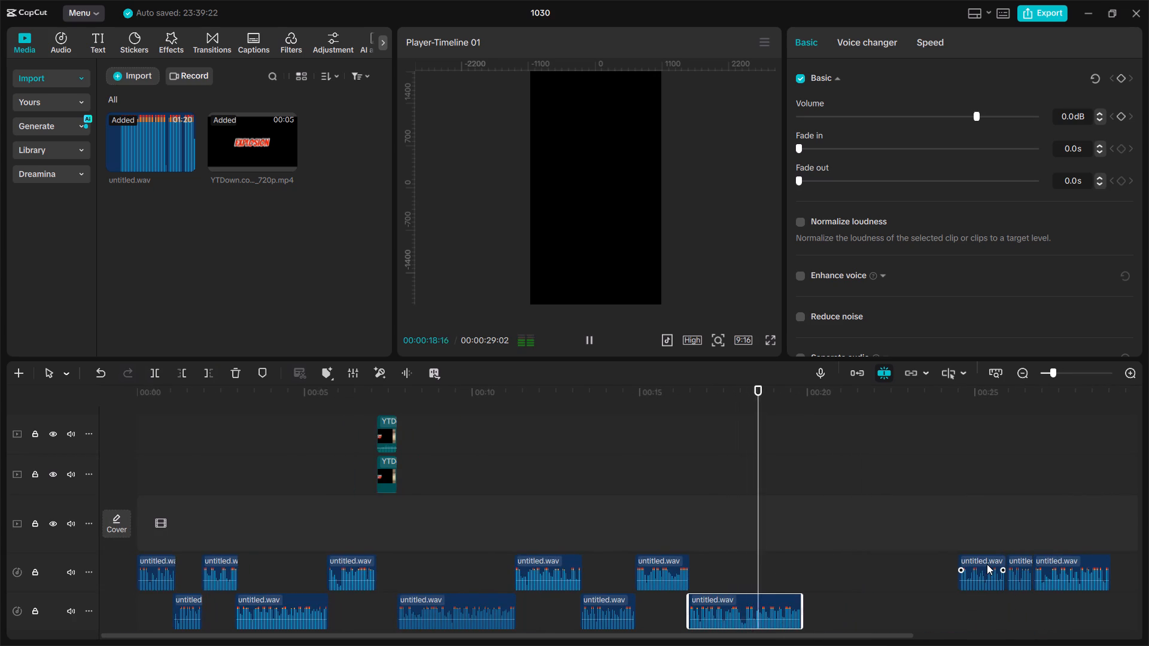
scroll(919, 596, "up", 13, "ctrl")
key("space")
Move the next voice clip back to about 00:00:19:21 on the upper audio track, overlapping the preceding clip's end, and preview the join.
left_click_drag(1118, 559, 1092, 562)
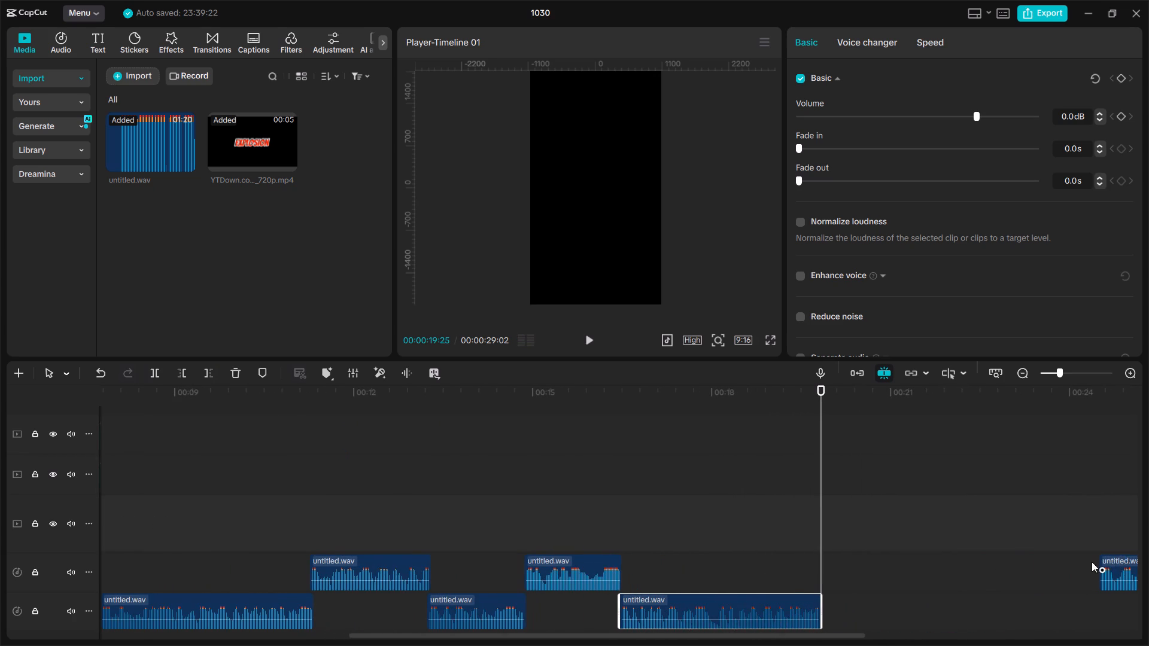
left_click_drag(1092, 562, 833, 559)
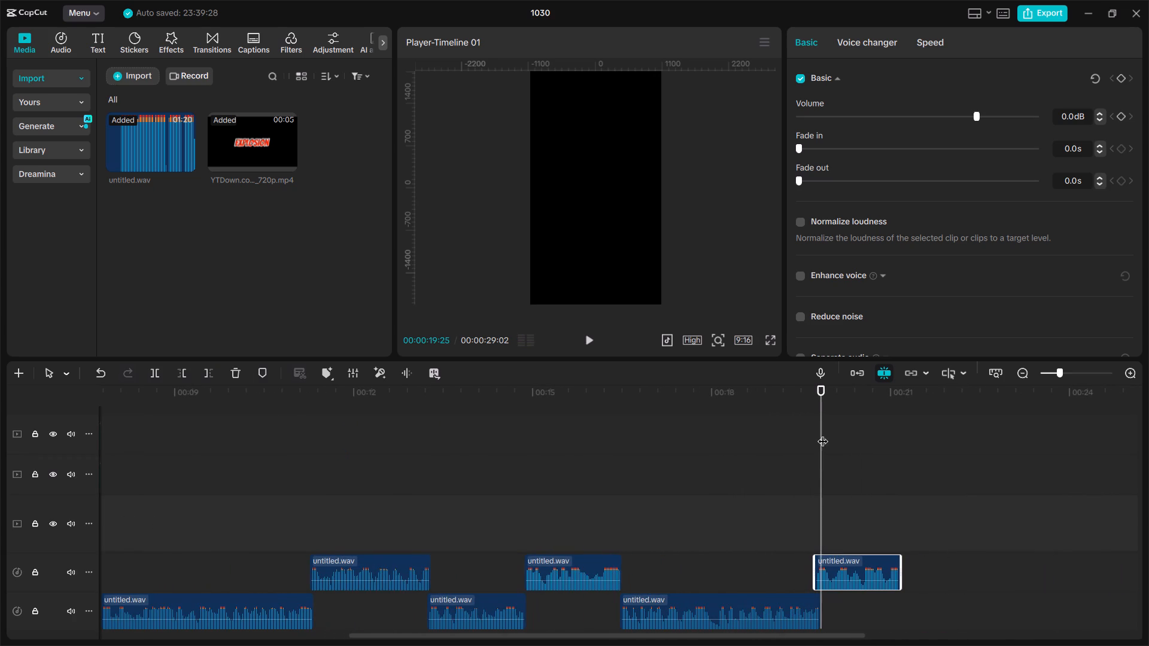
left_click_drag(822, 428, 783, 432)
key("space")
scroll(1028, 568, "down", 4, "ctrl")
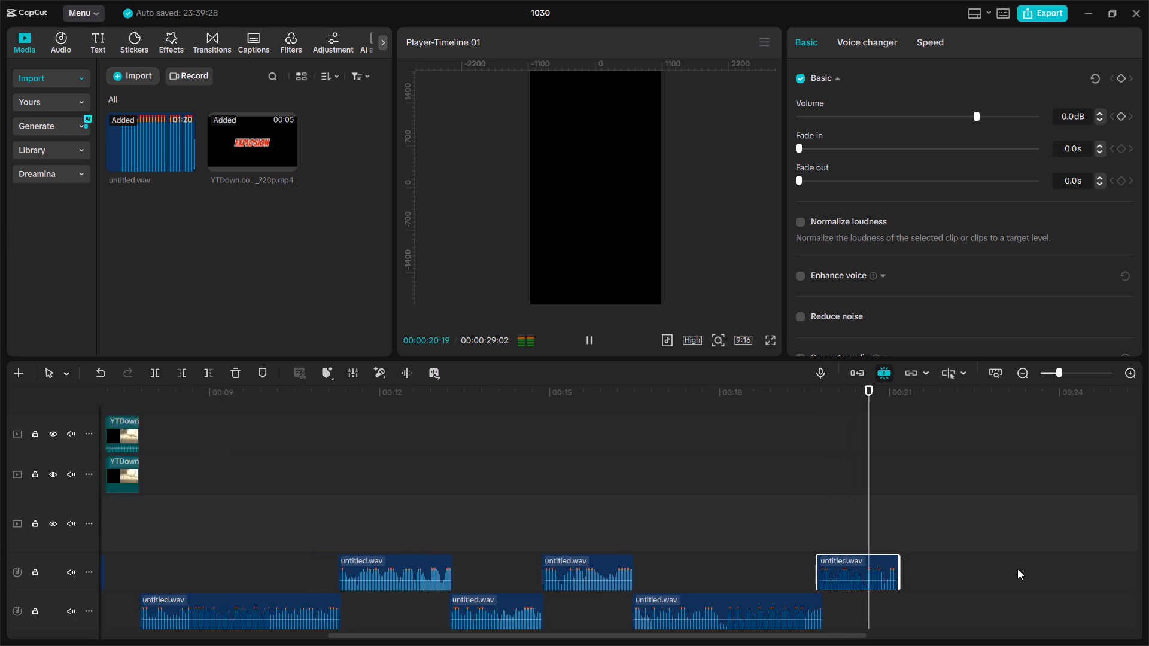
scroll(1017, 569, "down", 9, "ctrl")
key("space")
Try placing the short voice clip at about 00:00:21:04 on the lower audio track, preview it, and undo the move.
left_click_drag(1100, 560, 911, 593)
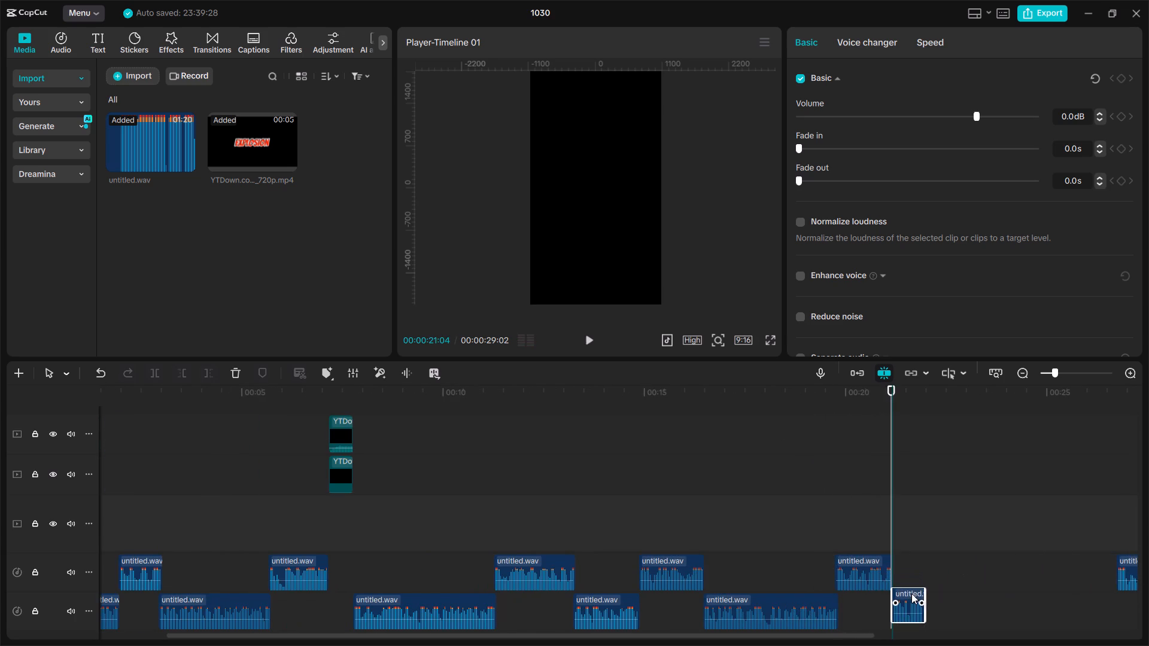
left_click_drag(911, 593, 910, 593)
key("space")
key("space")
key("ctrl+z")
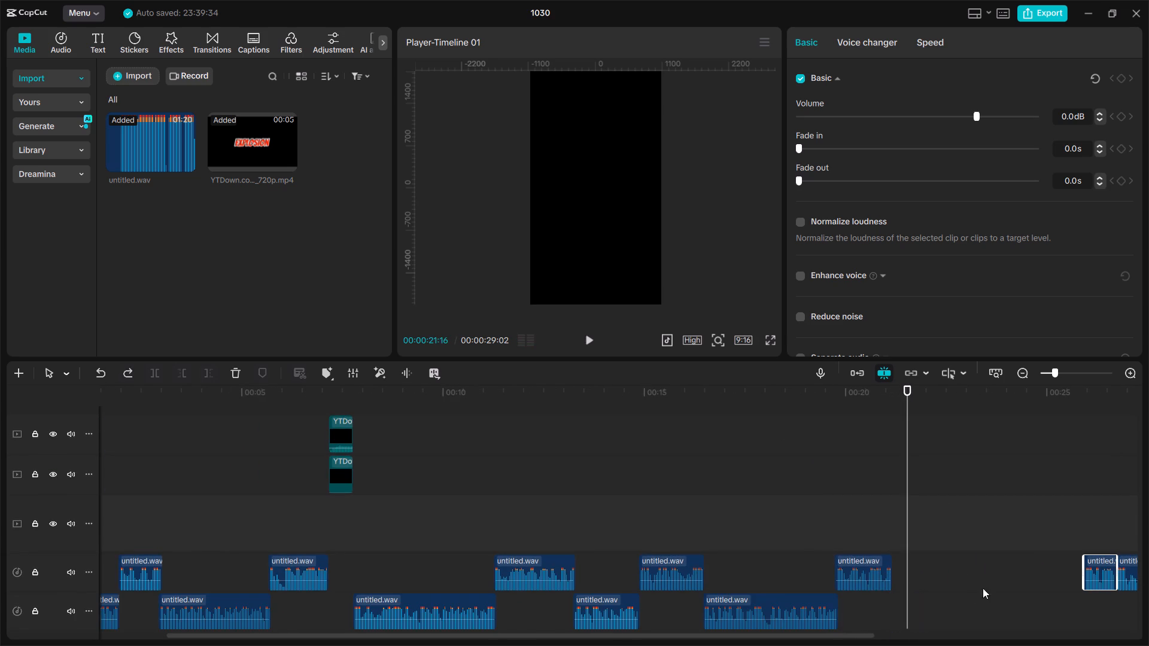
Place the short voice clip at about 00:00:21:03 on the lower audio track, slightly overlapping the preceding clip, and play back the overlap.
left_click_drag(1099, 562, 901, 598)
scroll(953, 578, "up", 12, "ctrl")
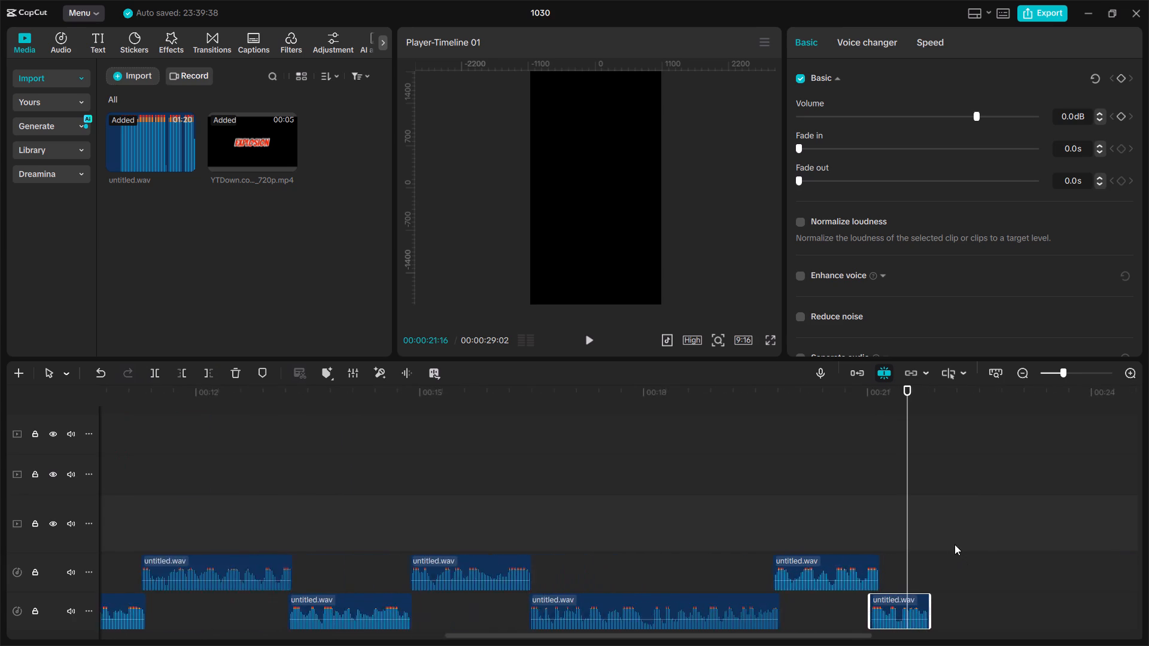
scroll(955, 544, "up", 20, "ctrl")
scroll(955, 544, "up", 15, "ctrl")
left_click_drag(713, 604, 746, 605)
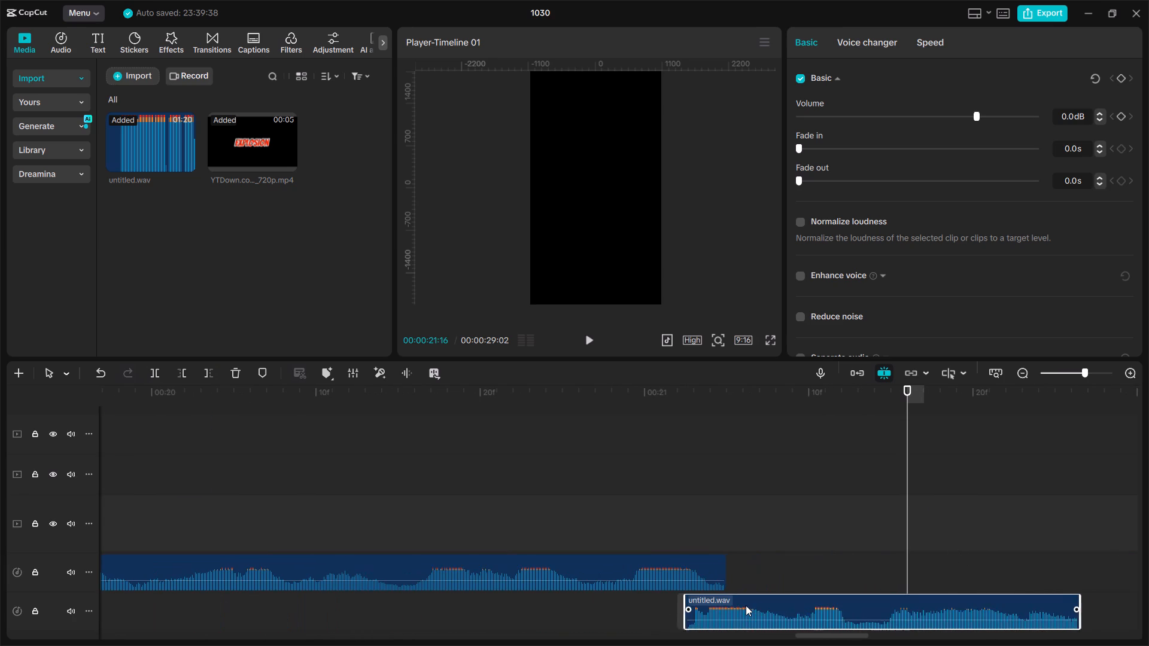
left_click_drag(746, 605, 752, 605)
left_click_drag(697, 379, 604, 399)
left_click_drag(618, 395, 427, 406)
key("space")
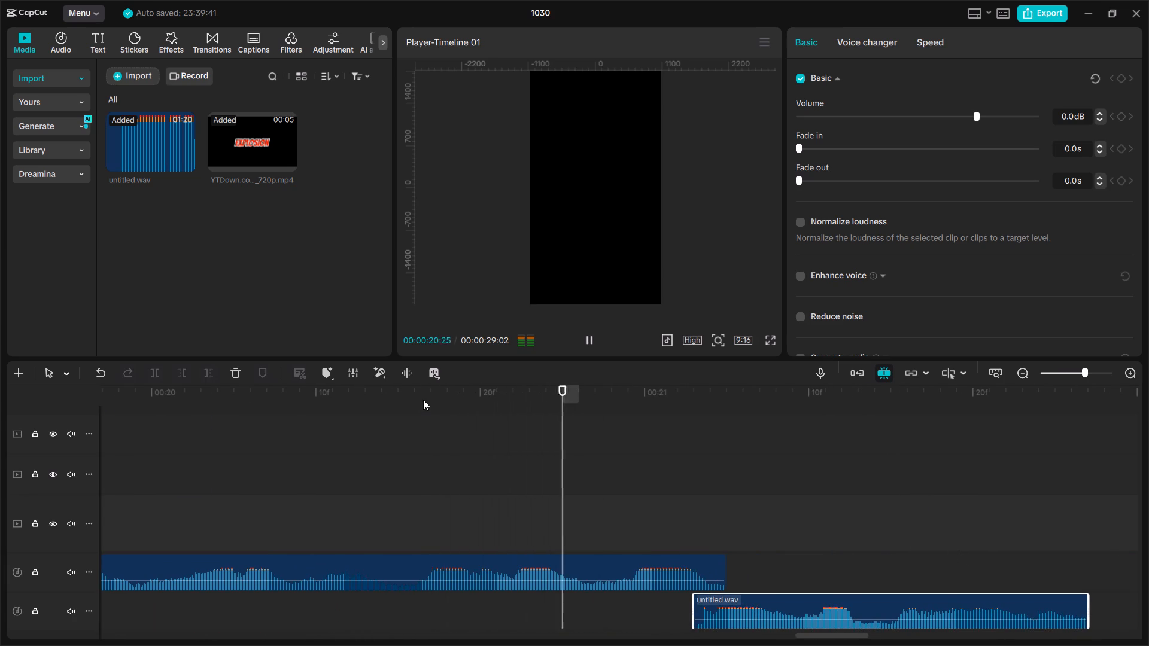
key("space")
Move the last voice clip back to about 00:00:21:25 on the upper audio track, overlapping the short clip, and play to the end.
scroll(1034, 492, "down", 20, "ctrl")
scroll(1034, 492, "down", 3, "ctrl")
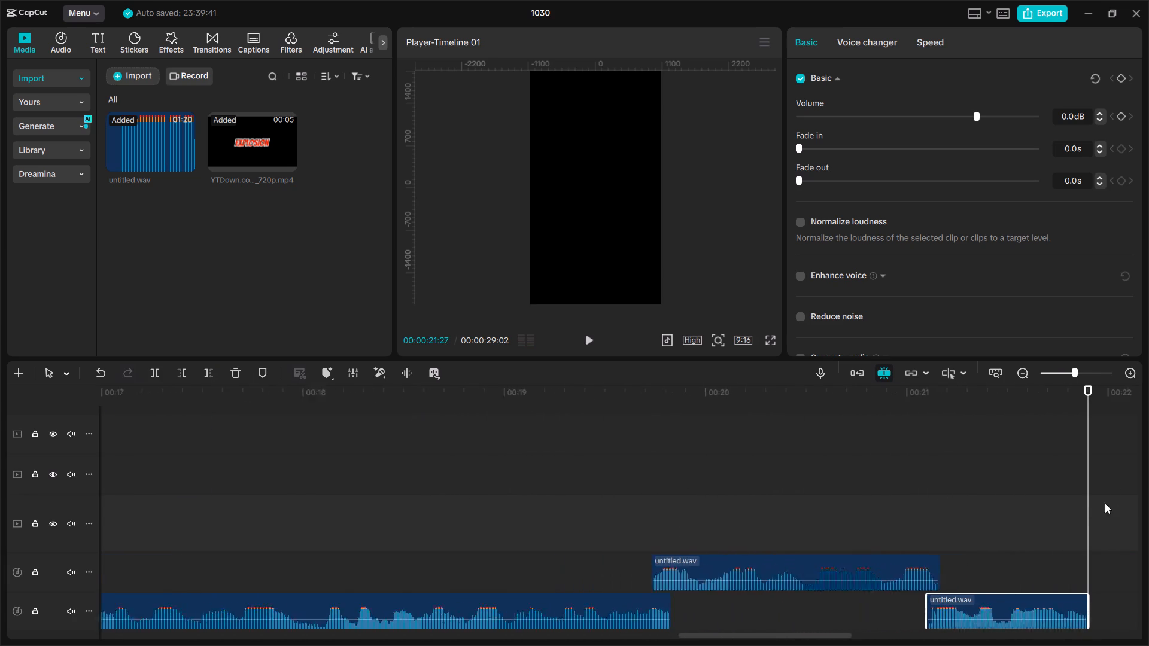
left_click_drag(1081, 388, 1148, 411)
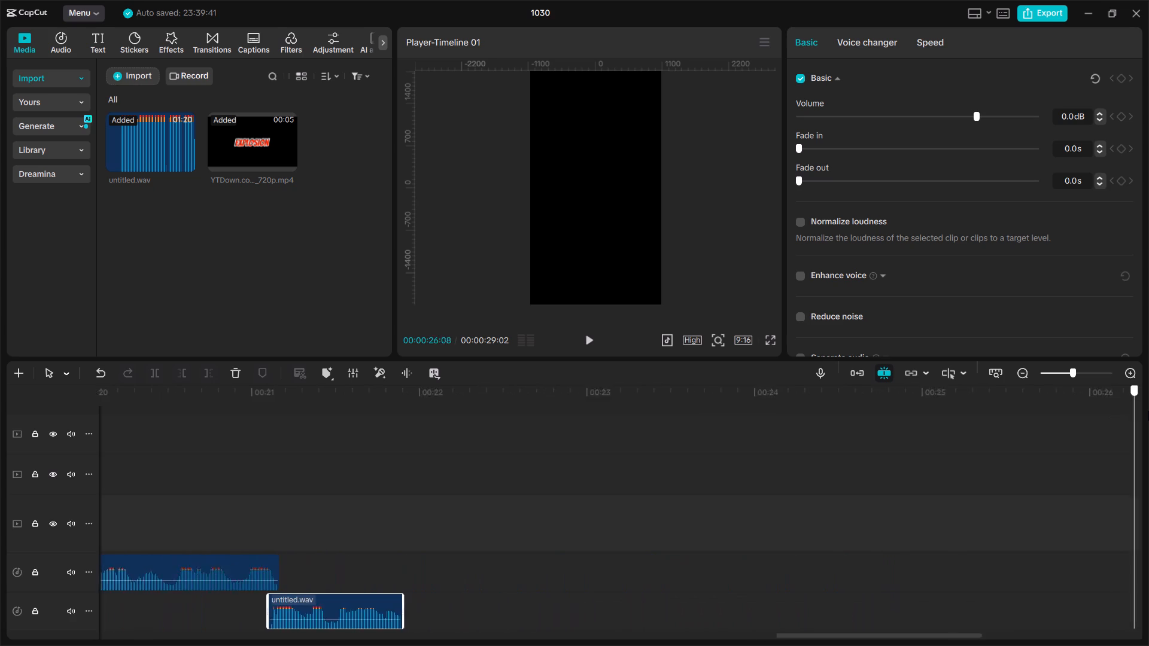
left_click_drag(1148, 411, 881, 422)
left_click_drag(1053, 563, 220, 562)
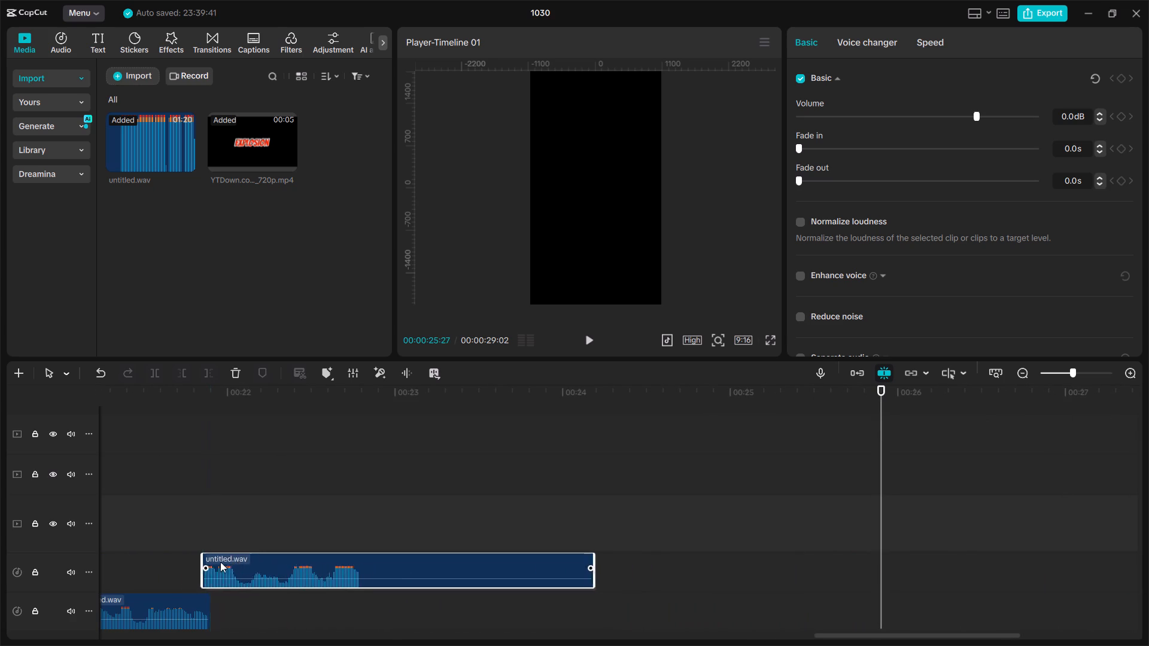
left_click_drag(220, 562, 229, 562)
left_click_drag(413, 383, 284, 400)
left_click_drag(288, 397, 273, 399)
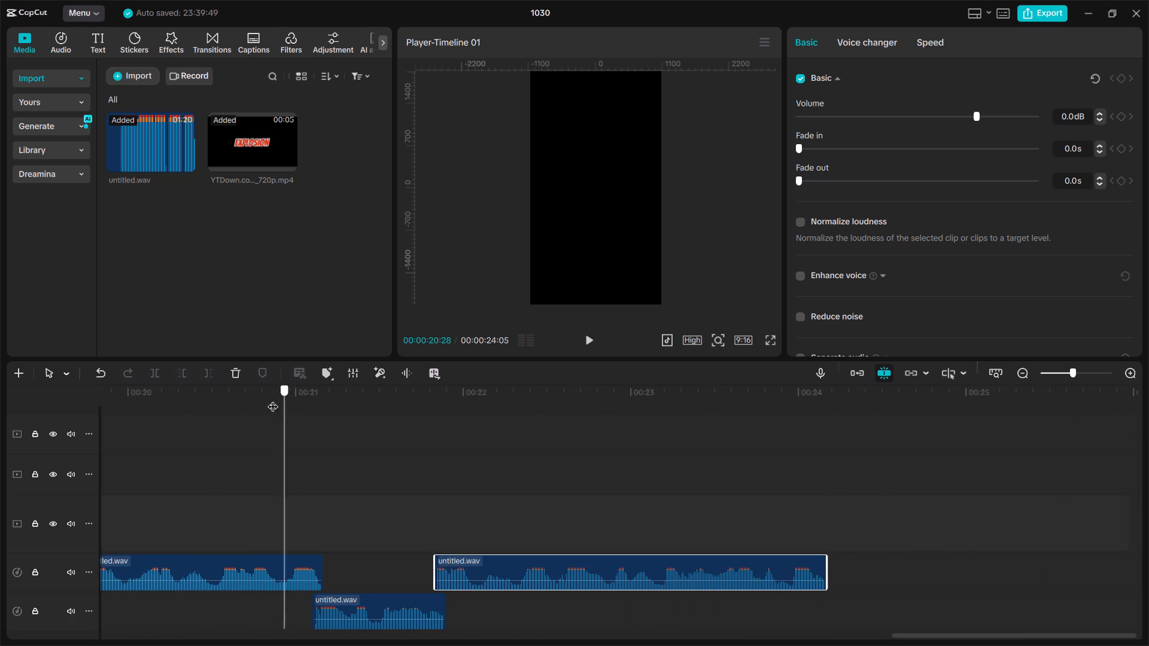
left_click_drag(273, 399, 254, 400)
key("space")
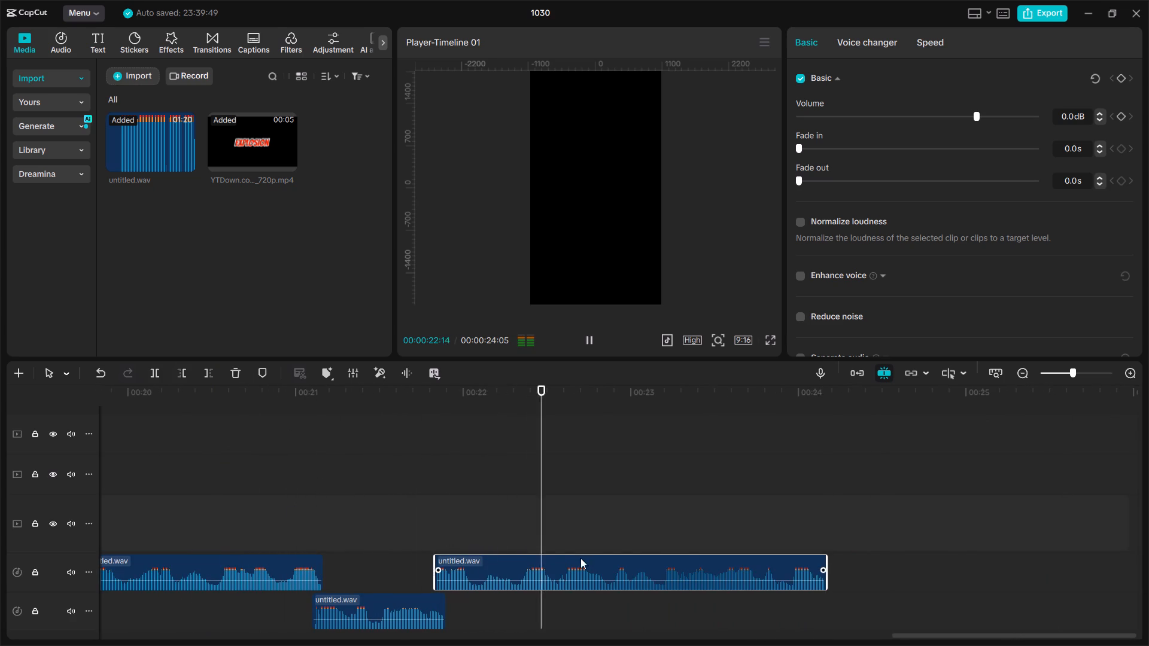
scroll(686, 512, "down", 20, "ctrl")
scroll(686, 512, "down", 20, "ctrl")
scroll(686, 512, "down", 20, "ctrl")
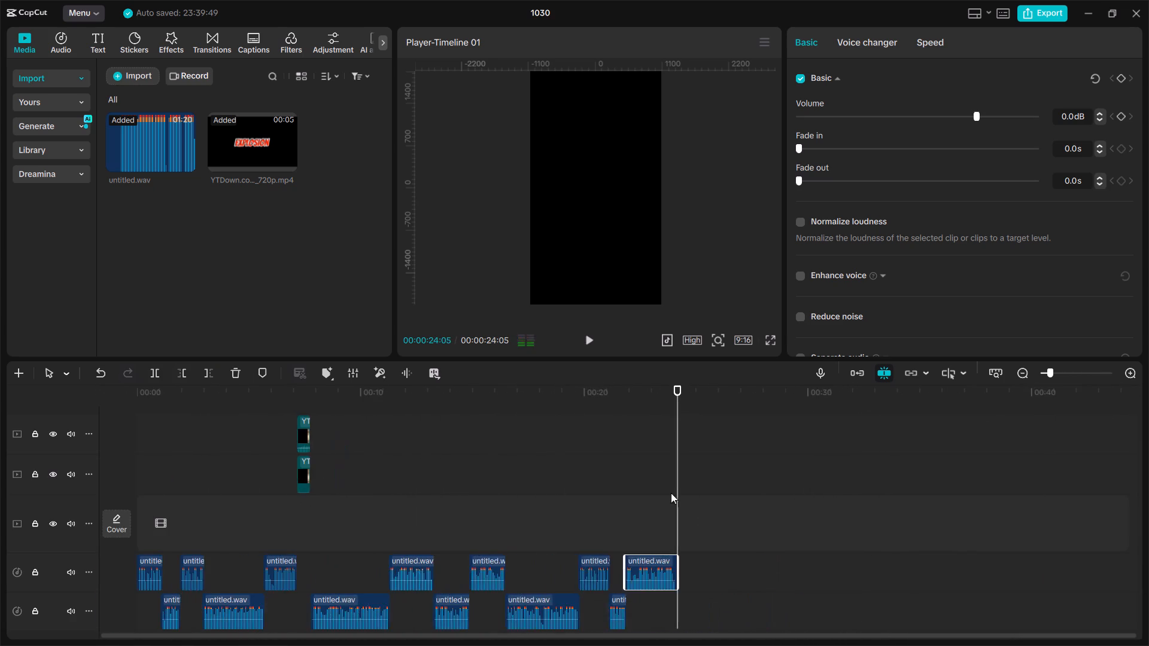
Enable Enhance voice, Normalize loudness and Reduce noise for all voice clips on both audio tracks, and deselect the clips.
scroll(671, 493, "down", 4, "ctrl")
left_click_drag(518, 389, 0, 416)
scroll(259, 501, "up", 5, "ctrl")
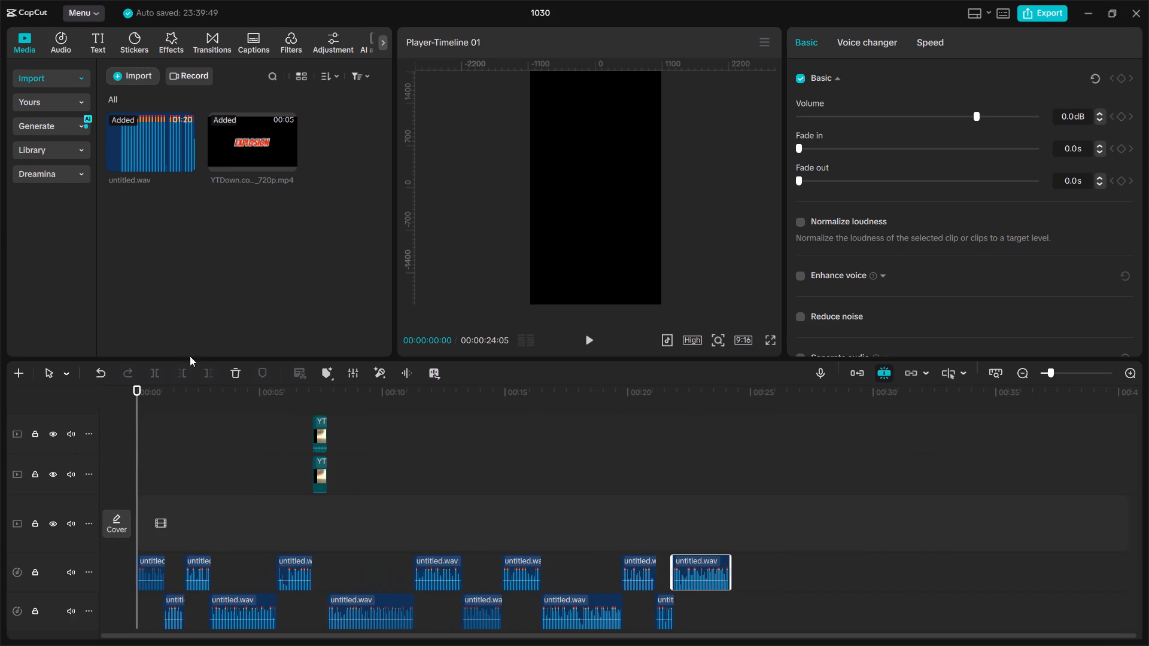
scroll(173, 499, "up", 5, "ctrl")
scroll(193, 484, "down", 7)
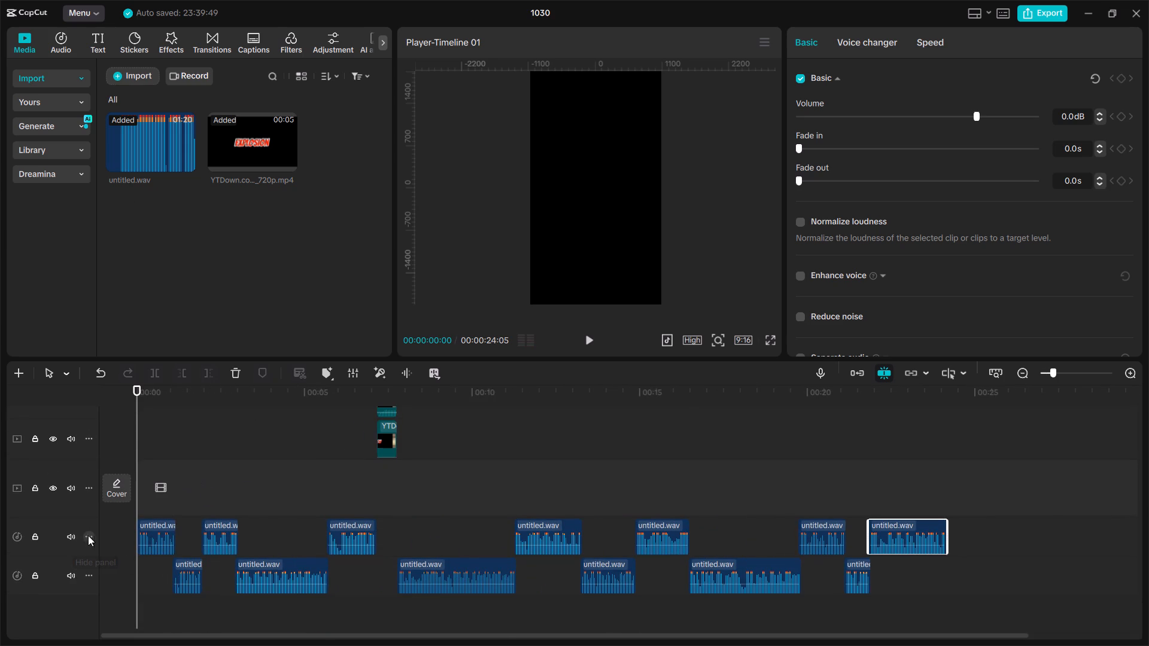
left_click_drag(119, 528, 1081, 608)
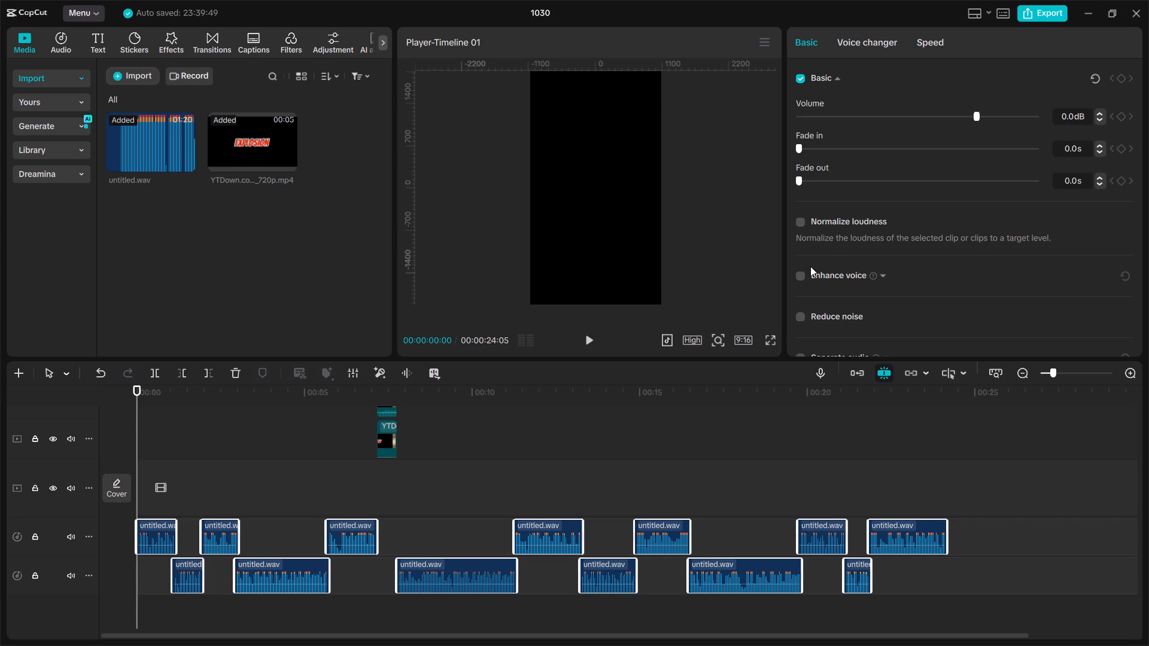
left_click(802, 273)
left_click(803, 222)
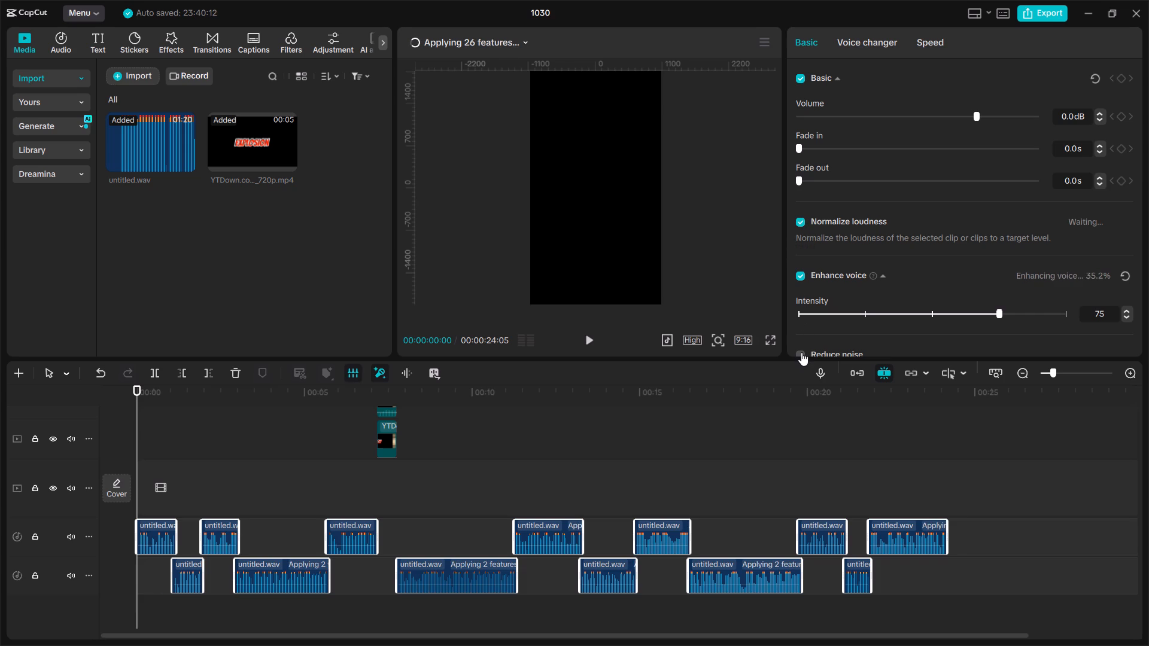
left_click(801, 352)
scroll(855, 252, "down", 3)
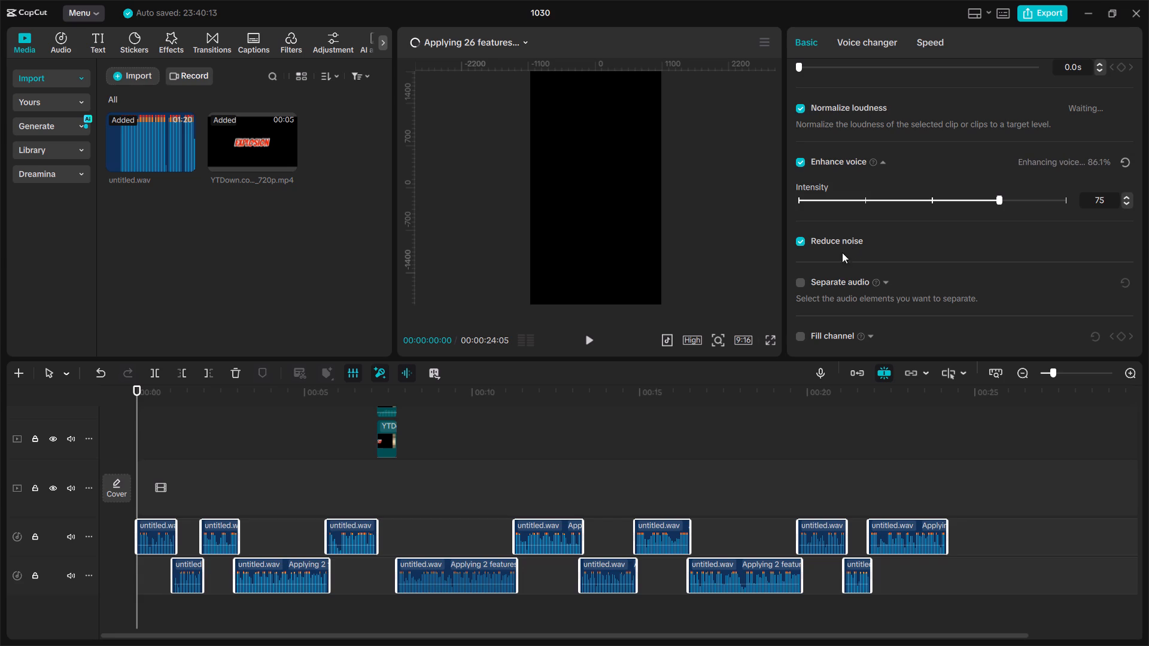
left_click(490, 44)
left_click(490, 44)
left_click(624, 483)
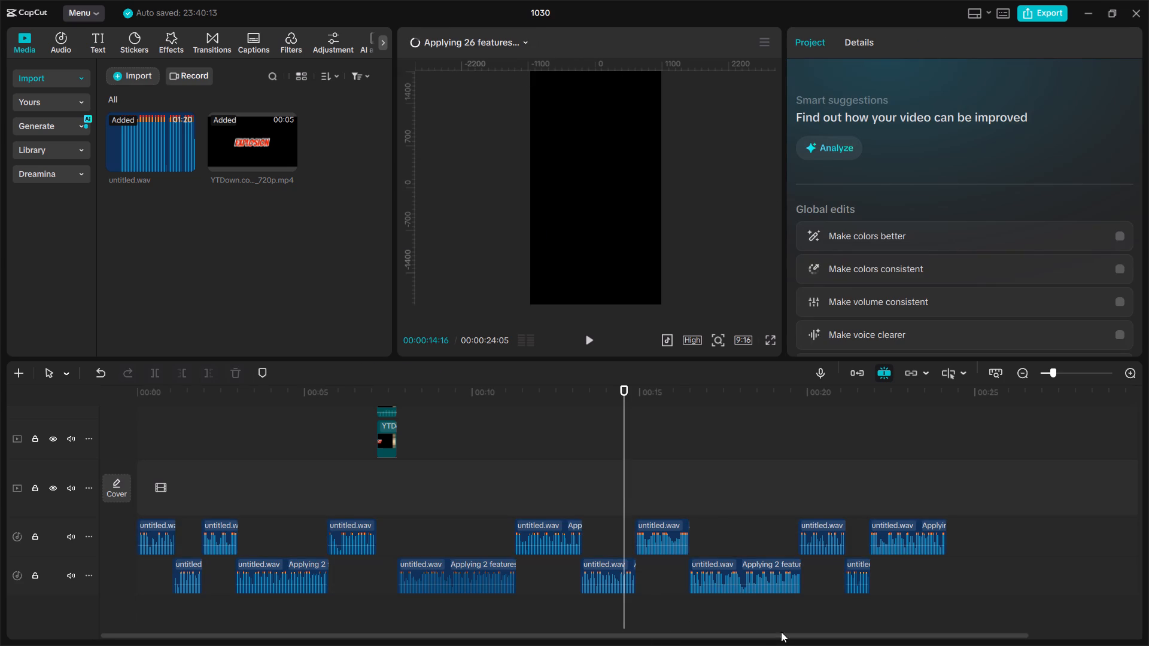
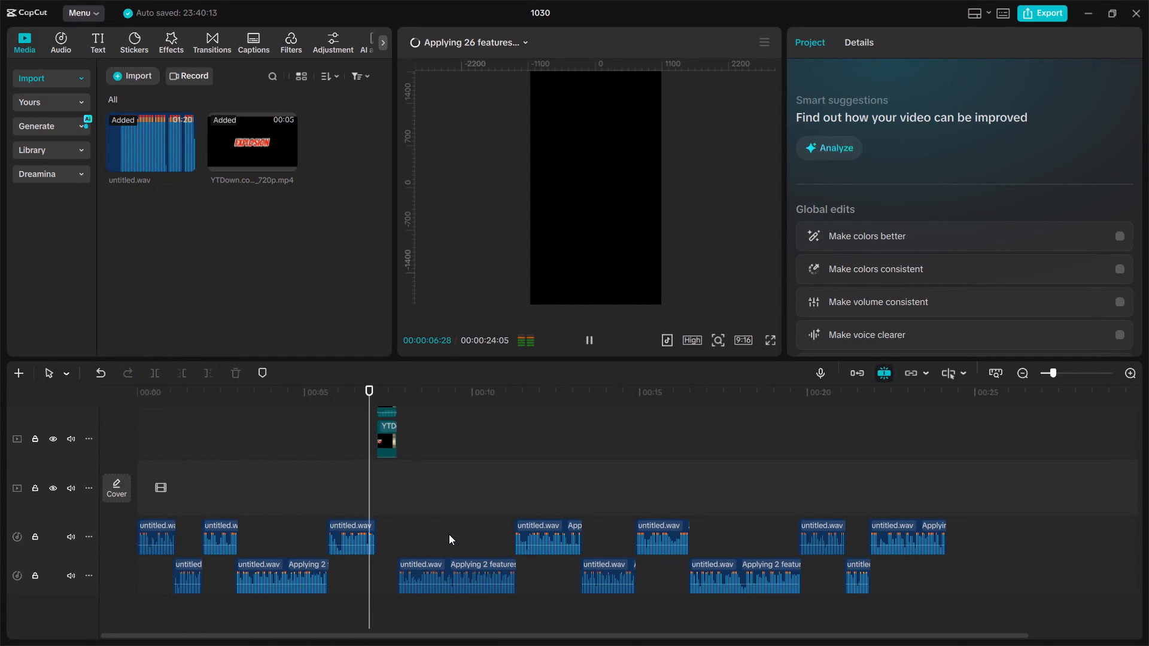
Play back the overlapping voice clips on both audio tracks and pause at about 00:00:16:26.
key("space")
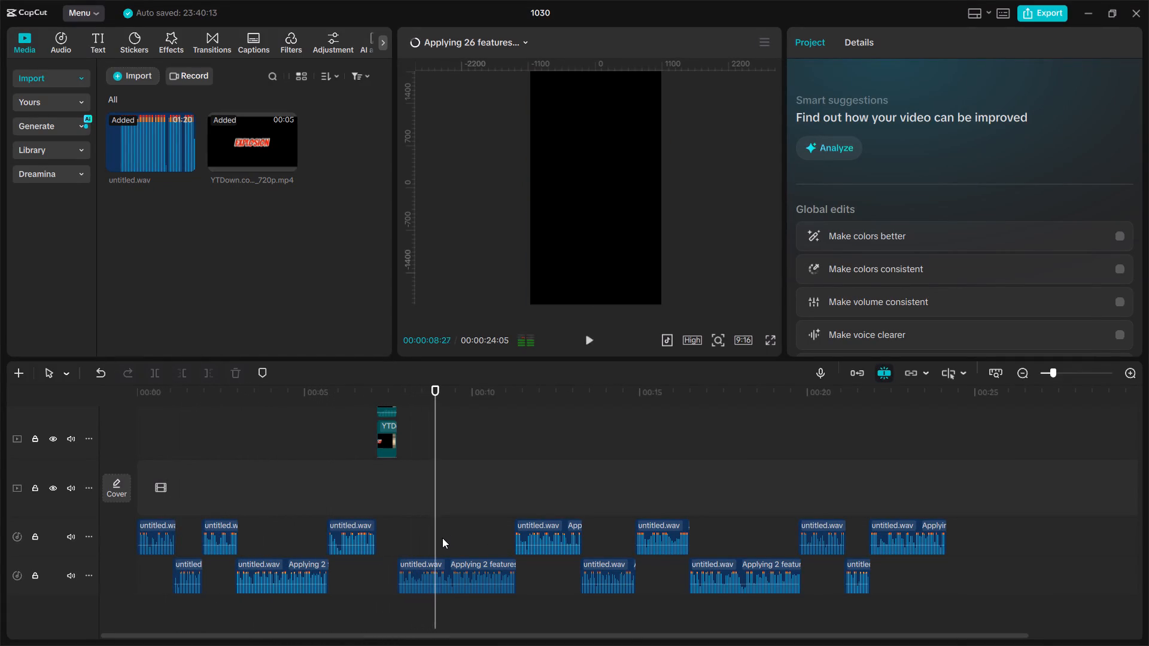
key("space")
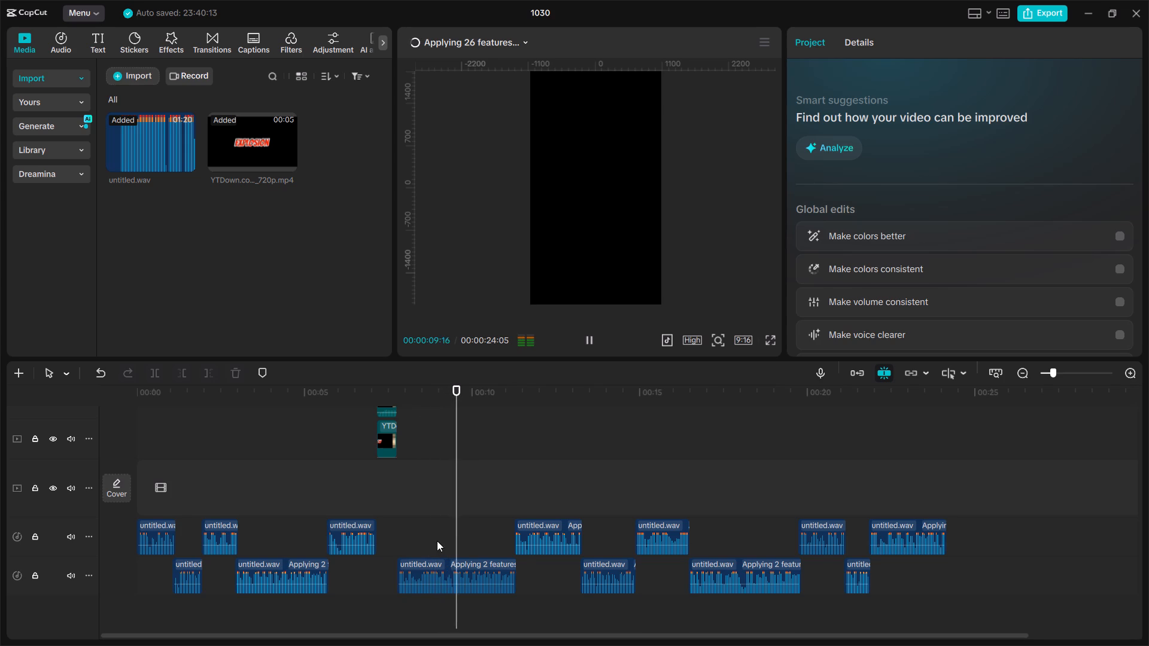
scroll(467, 500, "up", 13, "ctrl")
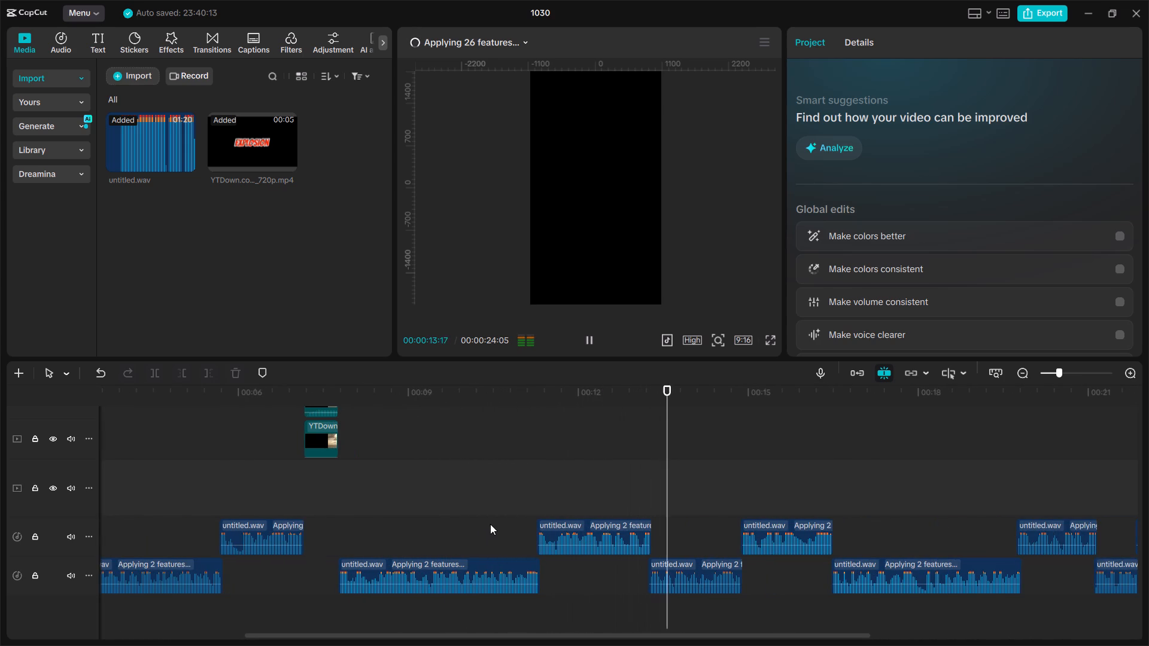
scroll(871, 537, "down", 11, "ctrl")
scroll(957, 613, "up", 6, "ctrl")
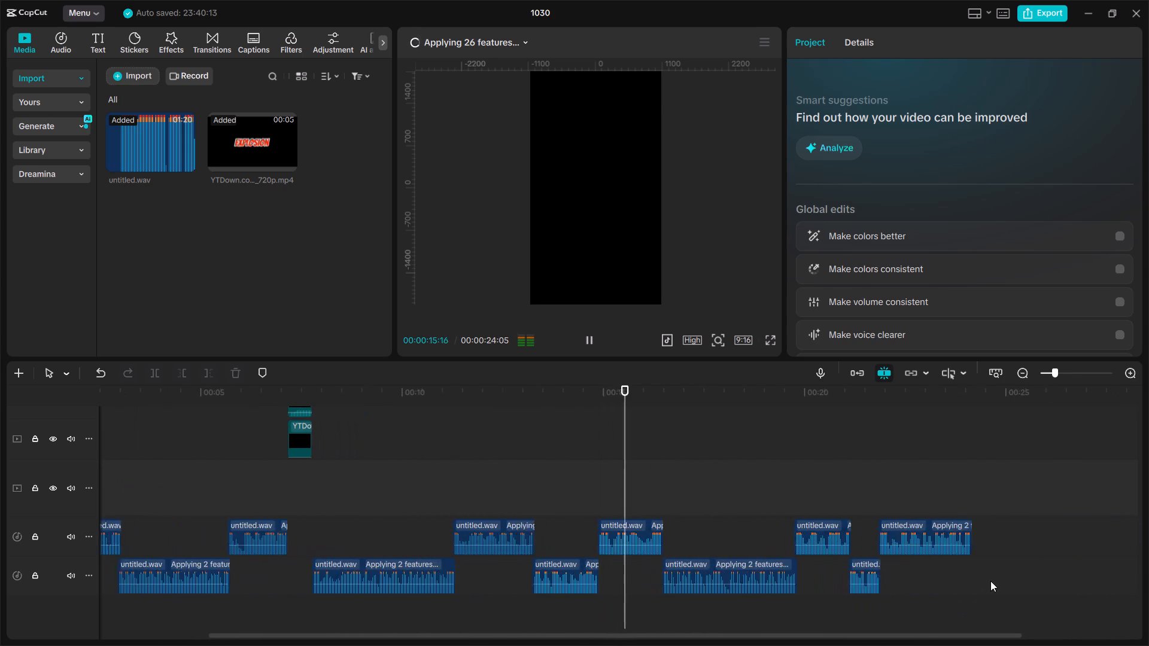
scroll(990, 581, "up", 7, "ctrl")
key("space")
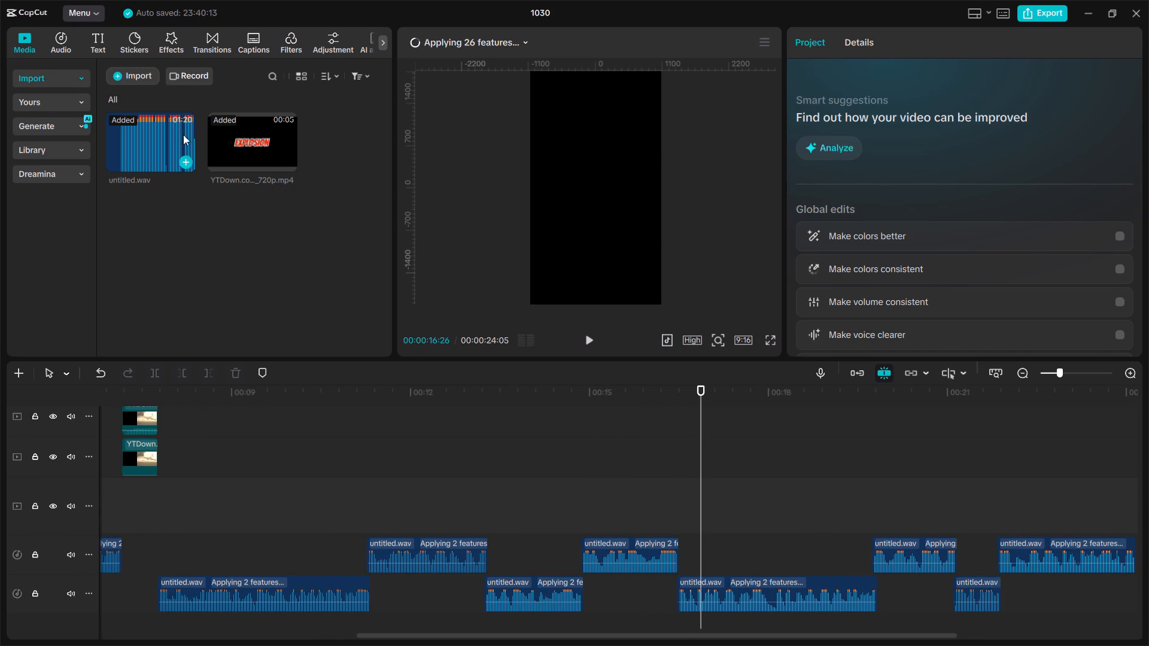
Start importing another media file into the project.
left_click(135, 63)
left_click(129, 73)
left_click(147, 102)
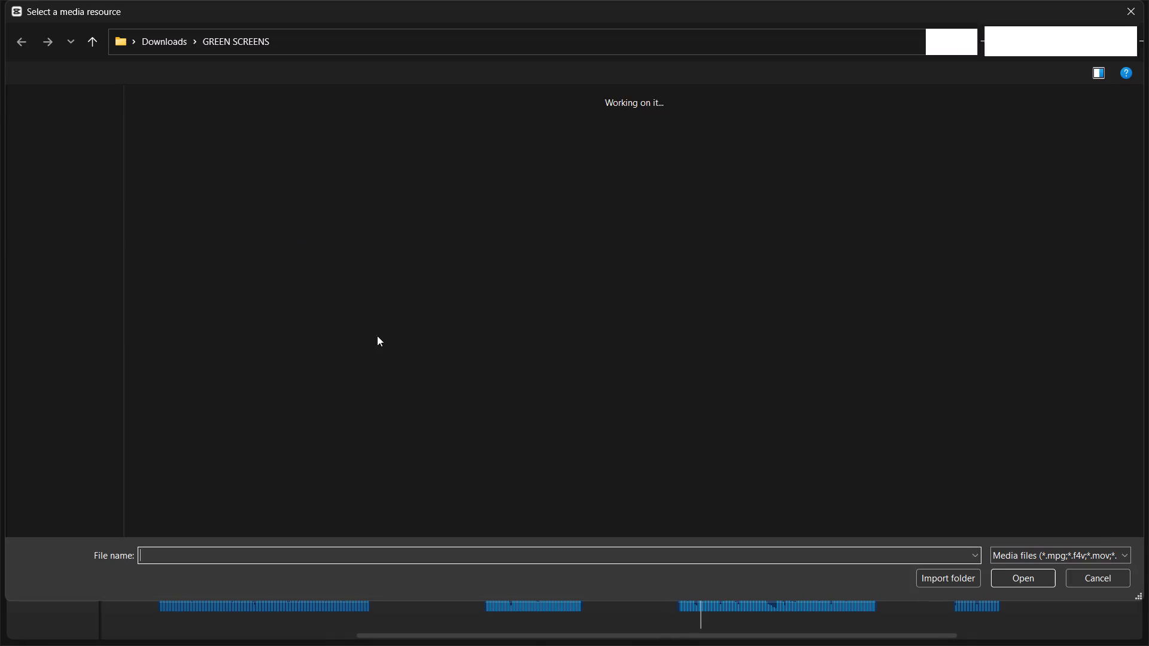
Switch to Microsoft PC Manager, run a PC boost to free up memory, and close it once it has finished.
left_click(906, 632)
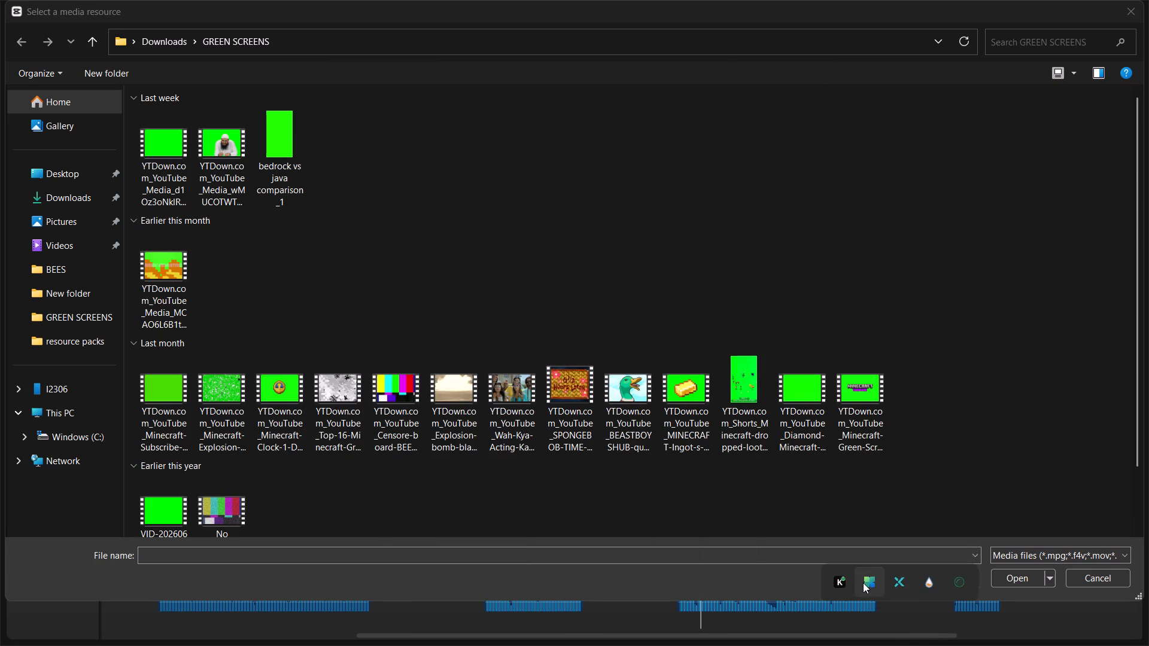
left_click(863, 583)
left_click(597, 305)
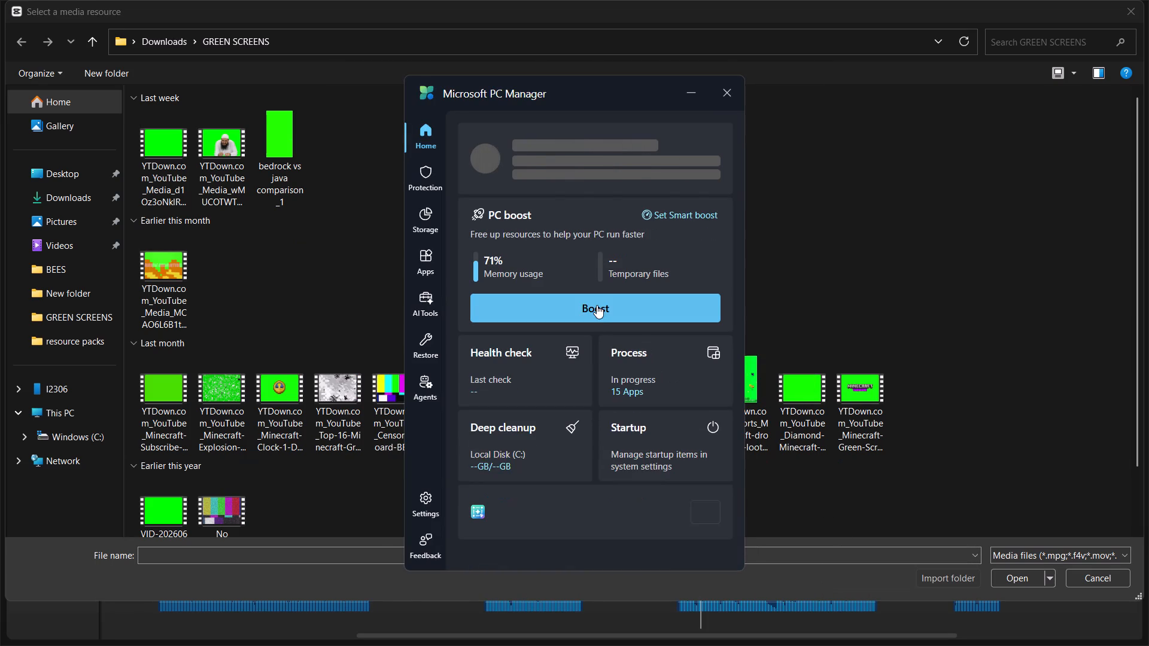
left_click(725, 88)
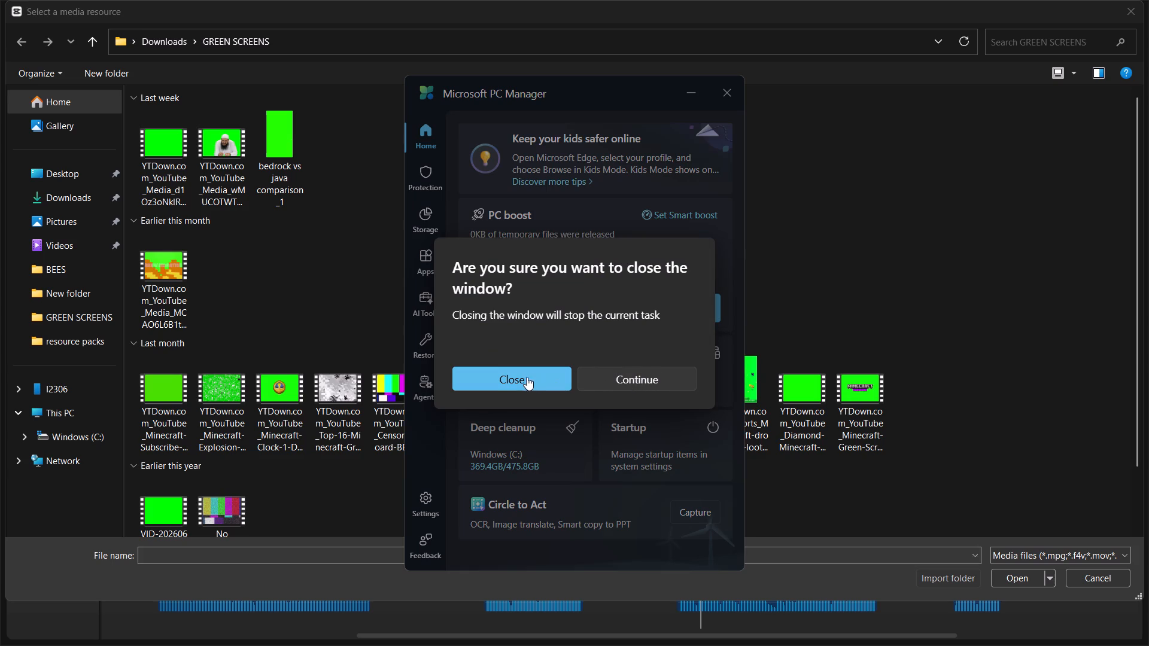
left_click(609, 380)
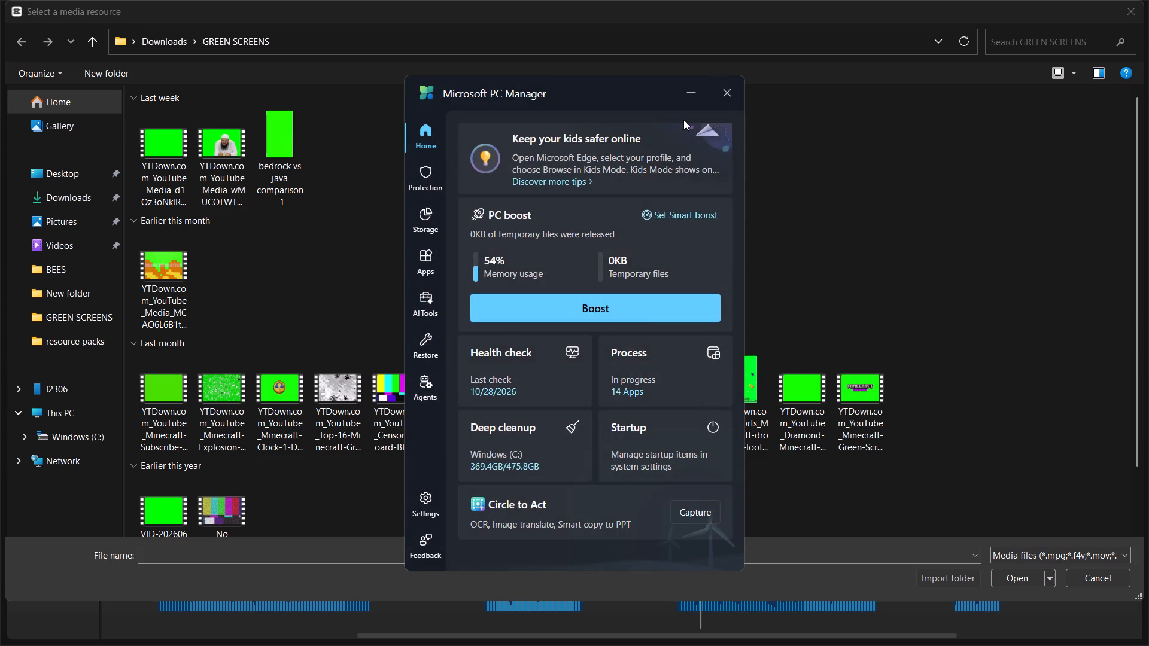
left_click(733, 103)
Browse to the Downloads folder to choose the media to import.
left_click(68, 210)
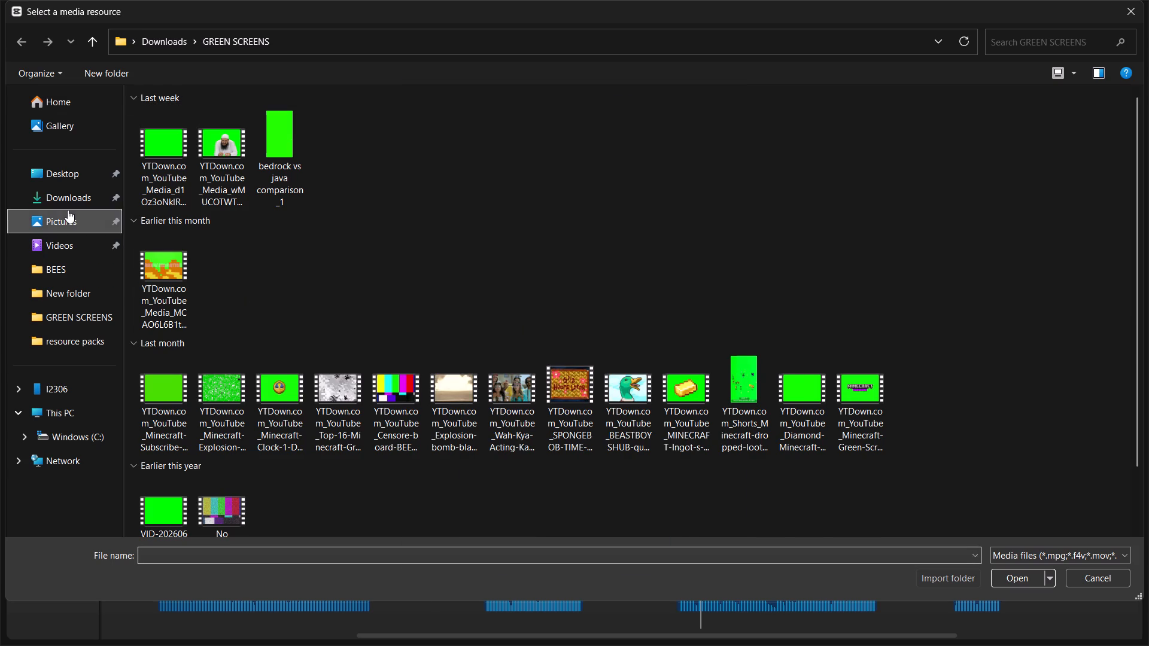
left_click(77, 200)
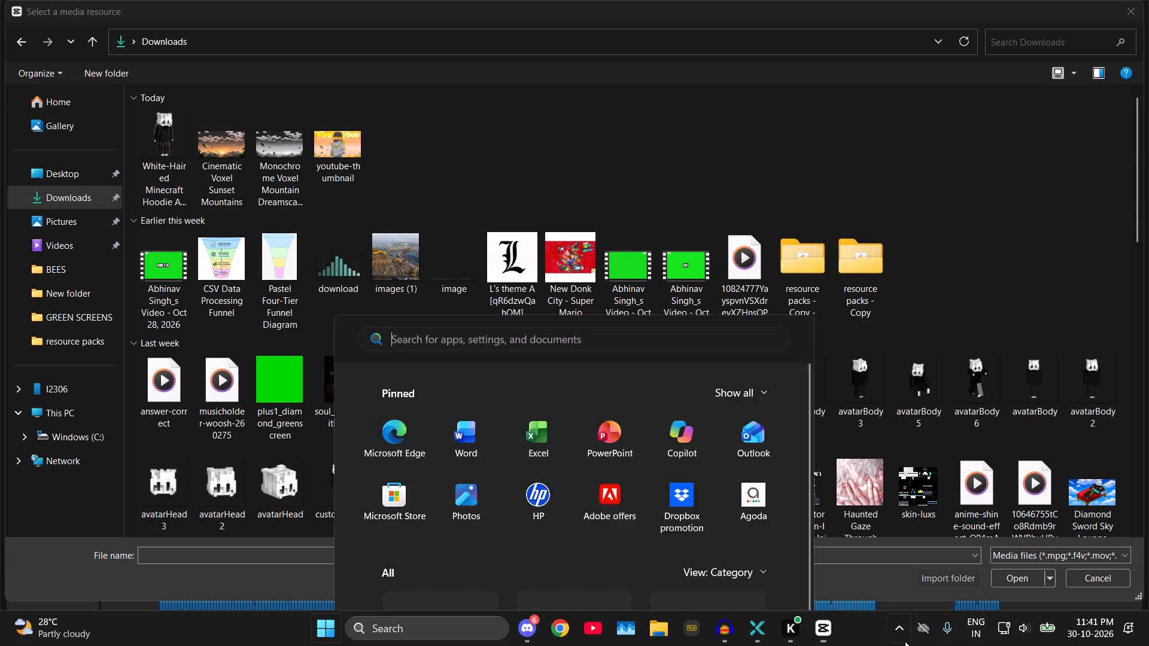
Show the hidden background apps in the system tray.
left_click(891, 630)
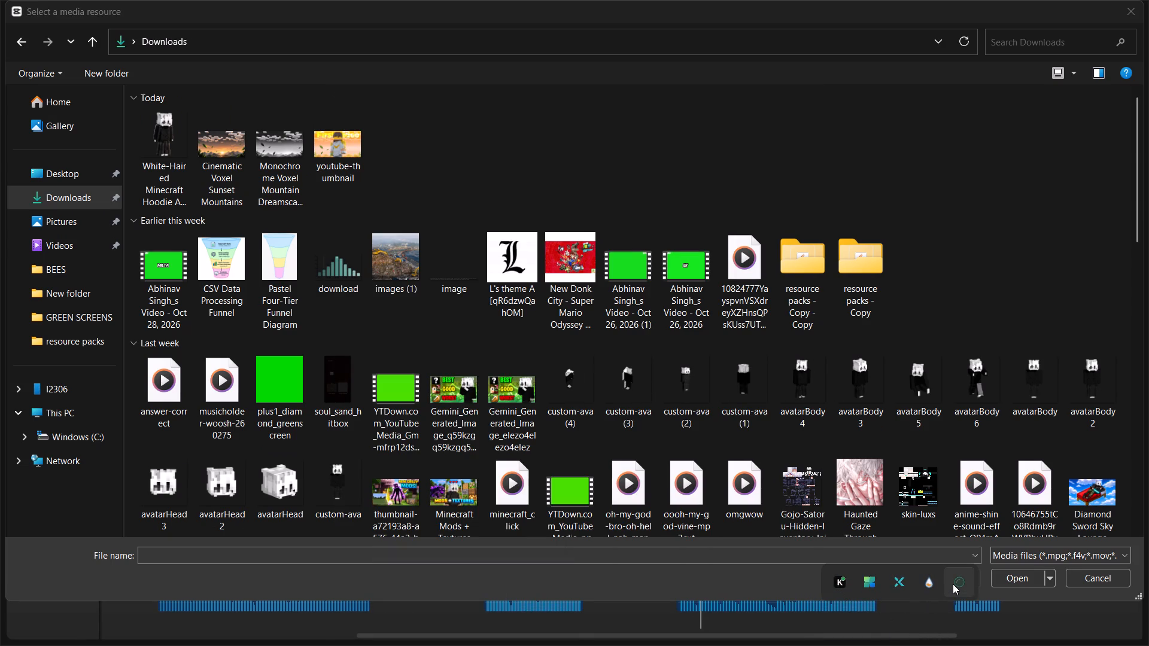
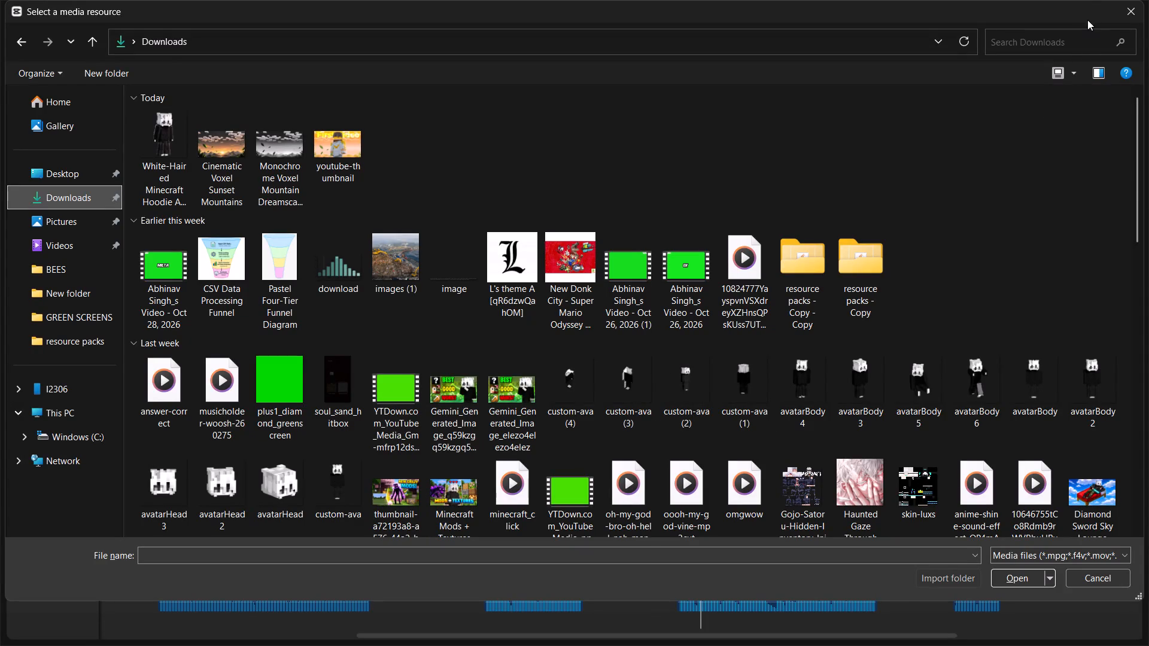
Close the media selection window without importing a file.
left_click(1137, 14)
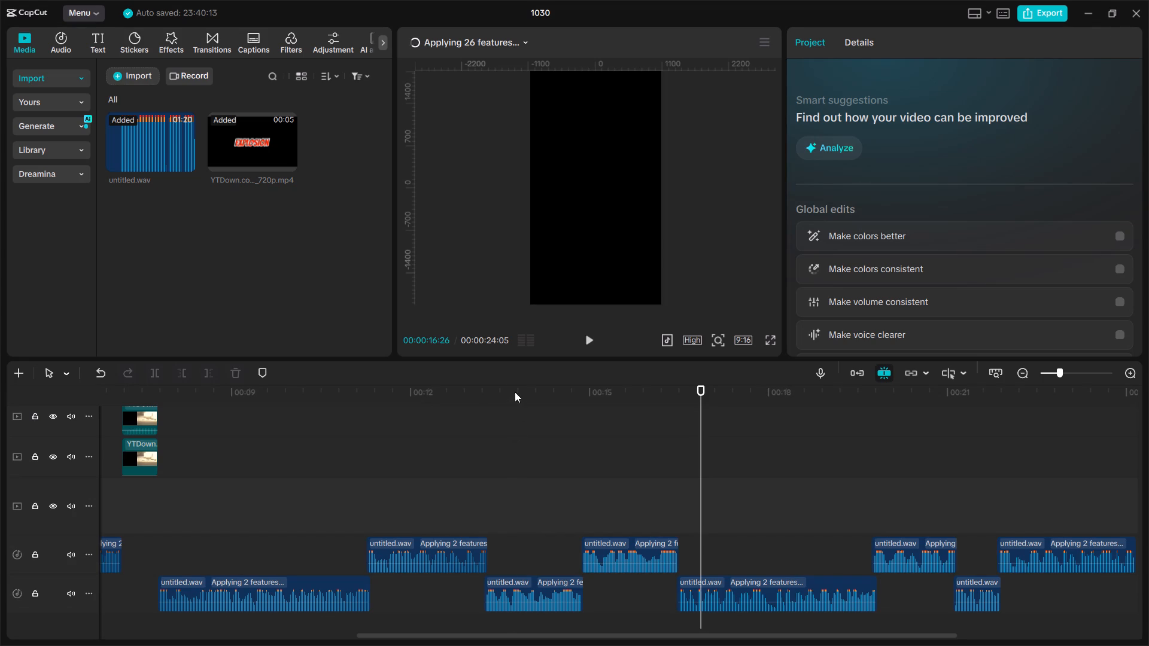
Play back the untitled.wav voice clips from about 15 seconds on the timeline.
left_click_drag(515, 392, 582, 398)
key("space")
key("space")
key("space")
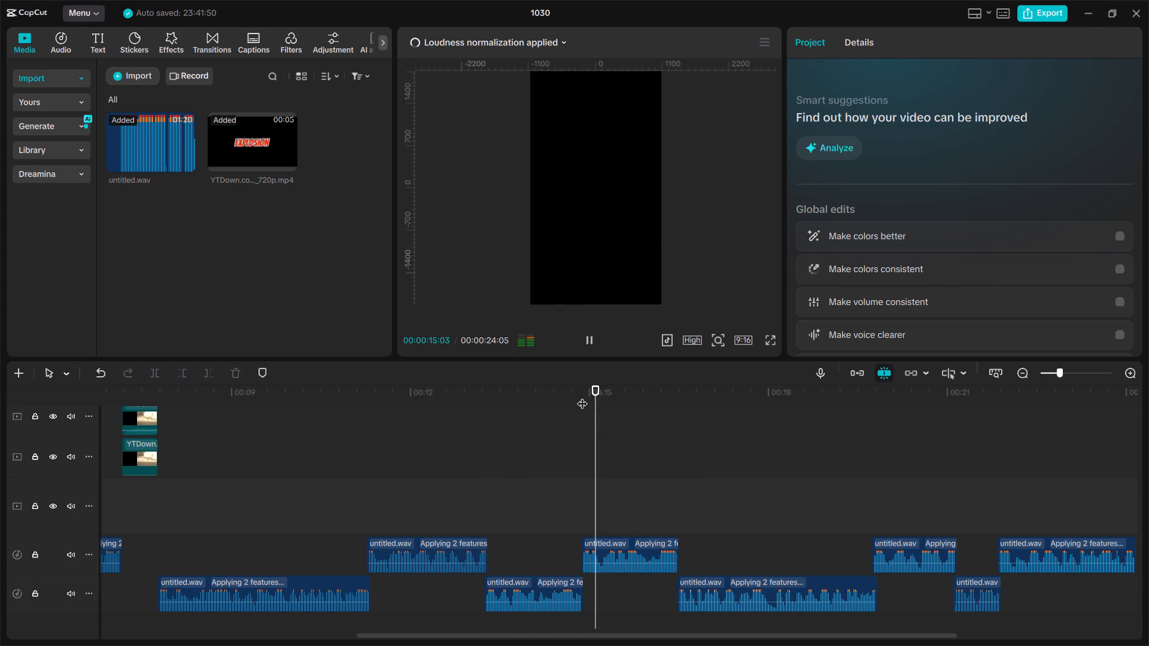
key("space")
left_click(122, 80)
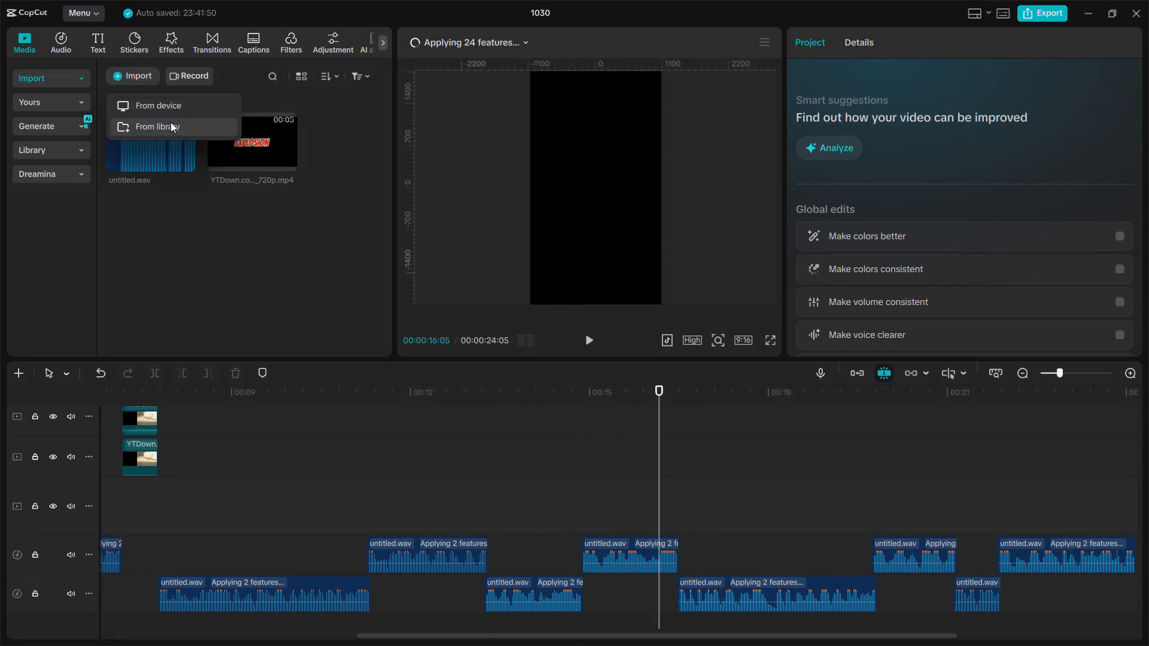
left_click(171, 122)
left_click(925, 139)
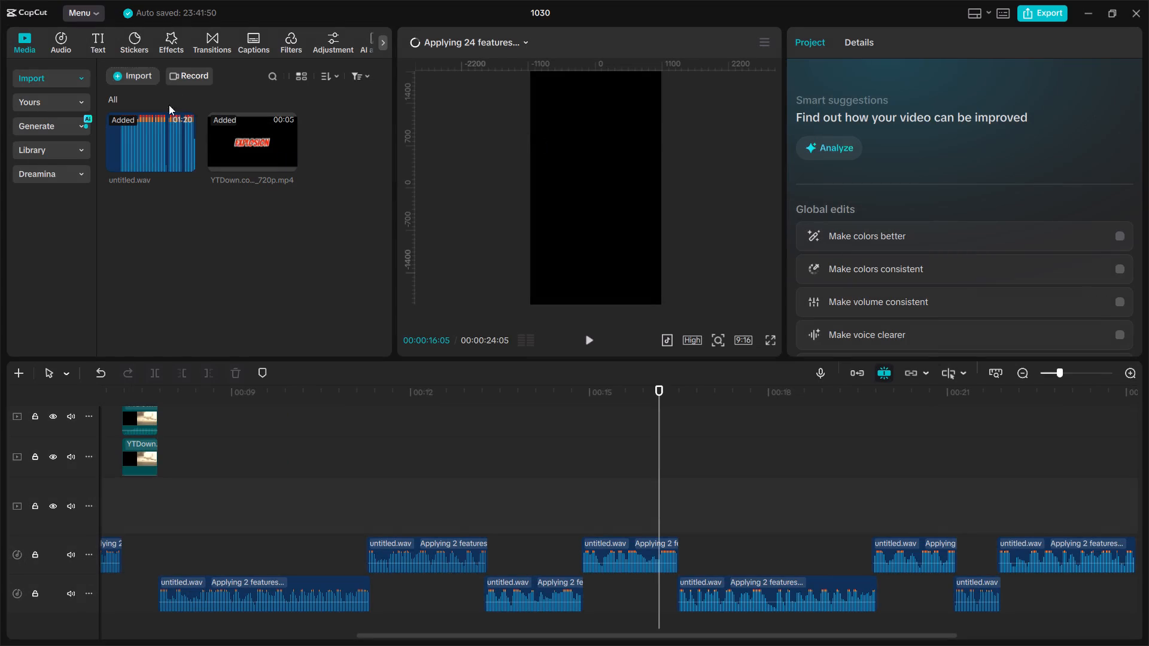
Start a media import from the device and look through the GREEN SCREENS and Downloads folders for suitable footage.
left_click(144, 78)
left_click(140, 101)
scroll(295, 273, "down", 1)
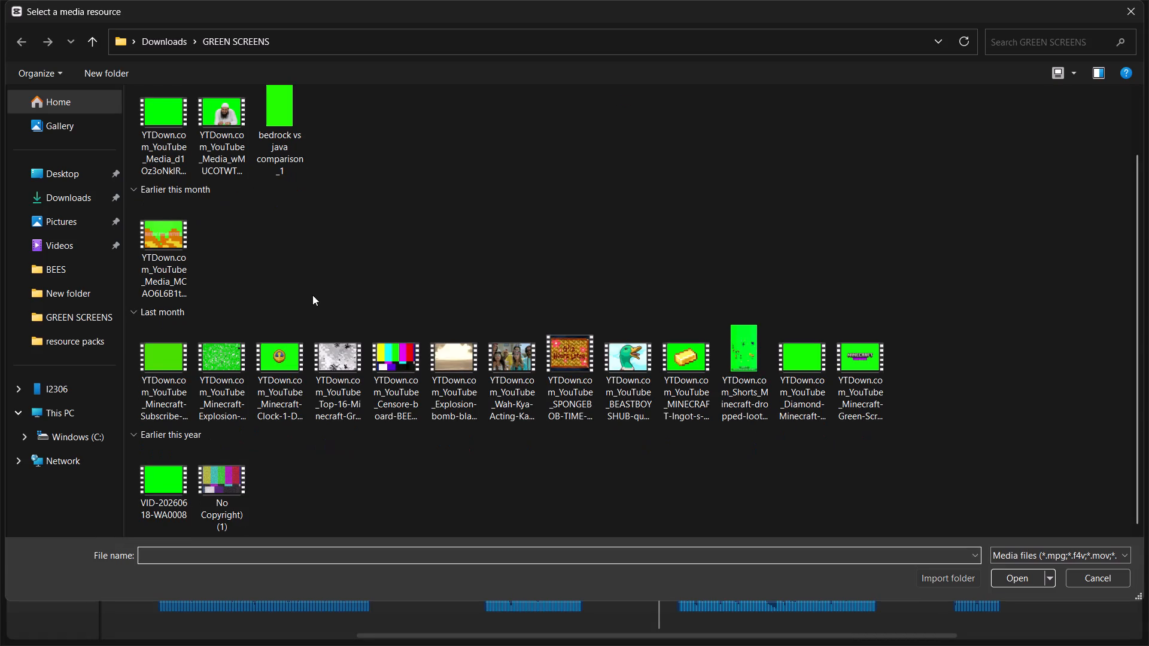
scroll(312, 295, "down", 2)
scroll(390, 316, "down", 1)
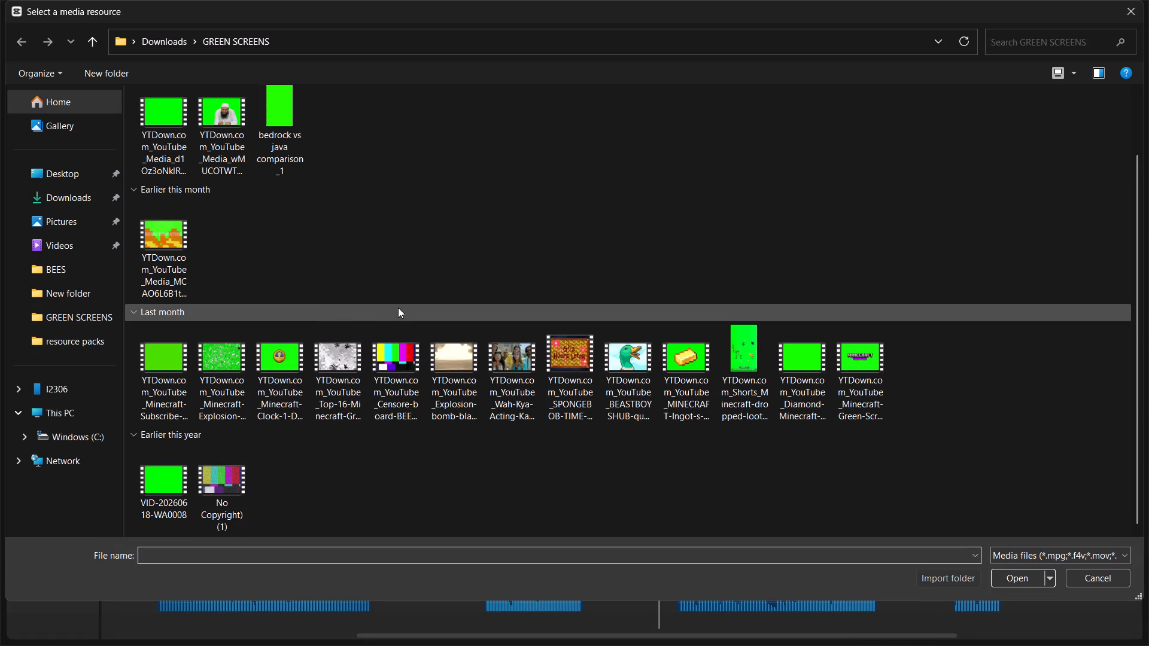
scroll(394, 353, "down", 2)
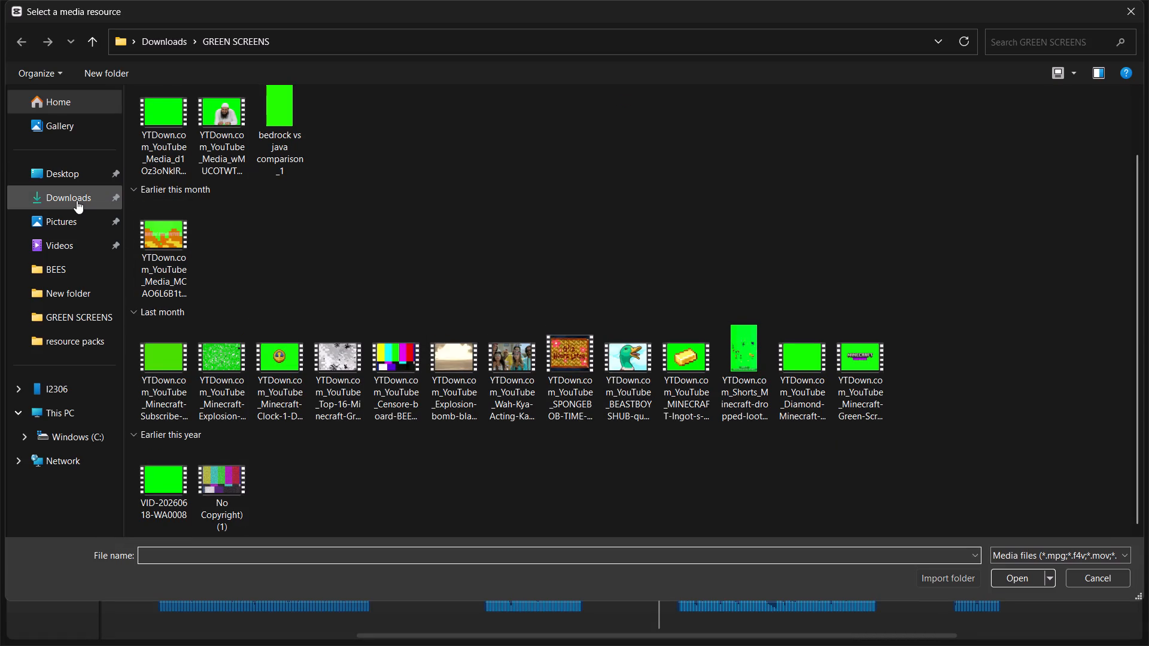
left_click(77, 200)
scroll(413, 310, "down", 1)
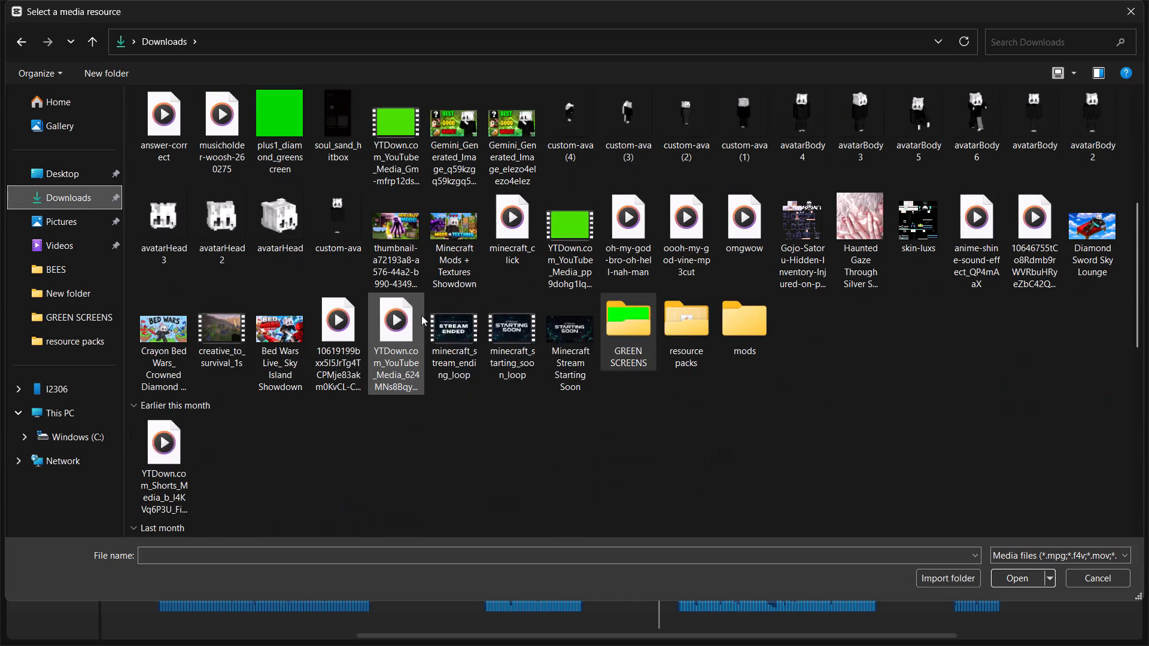
left_click(639, 331)
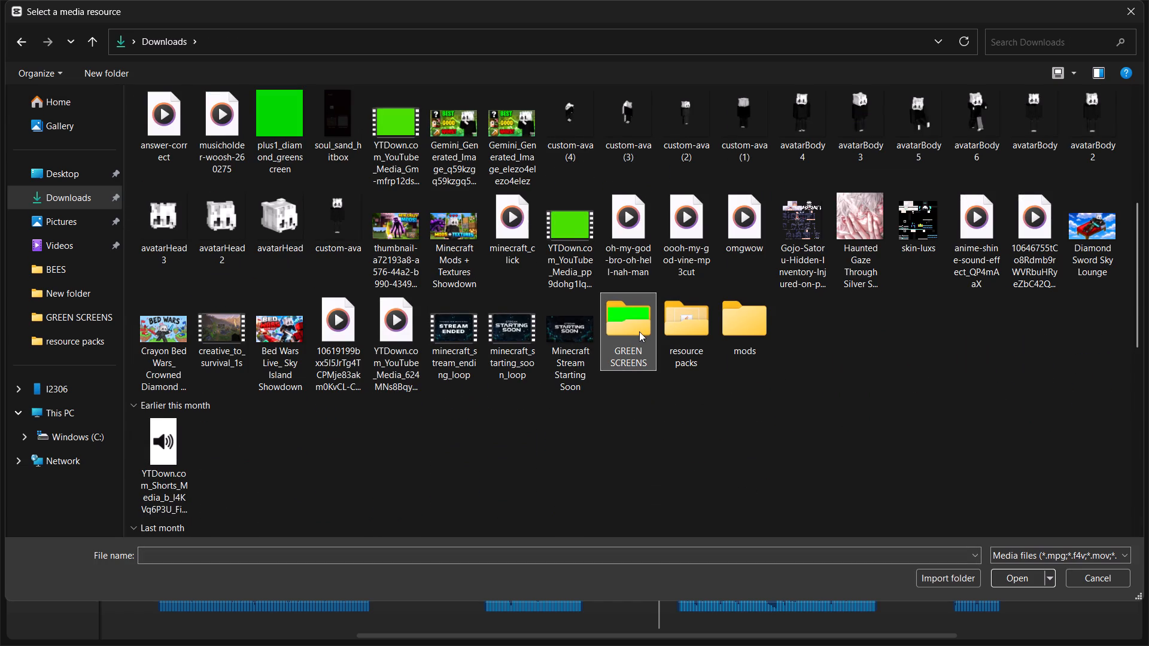
double_click(640, 331)
scroll(617, 335, "down", 5)
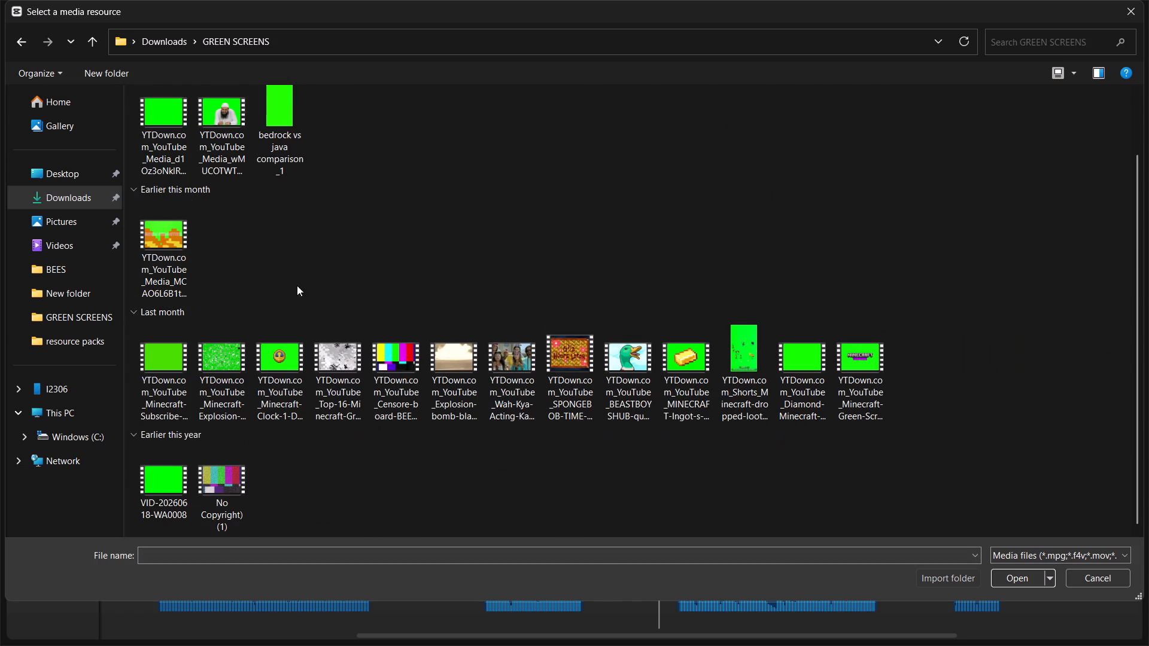
Look through the Desktop, Home and Gallery locations and the Desktop's BEES folder for media to import.
left_click(82, 169)
double_click(264, 170)
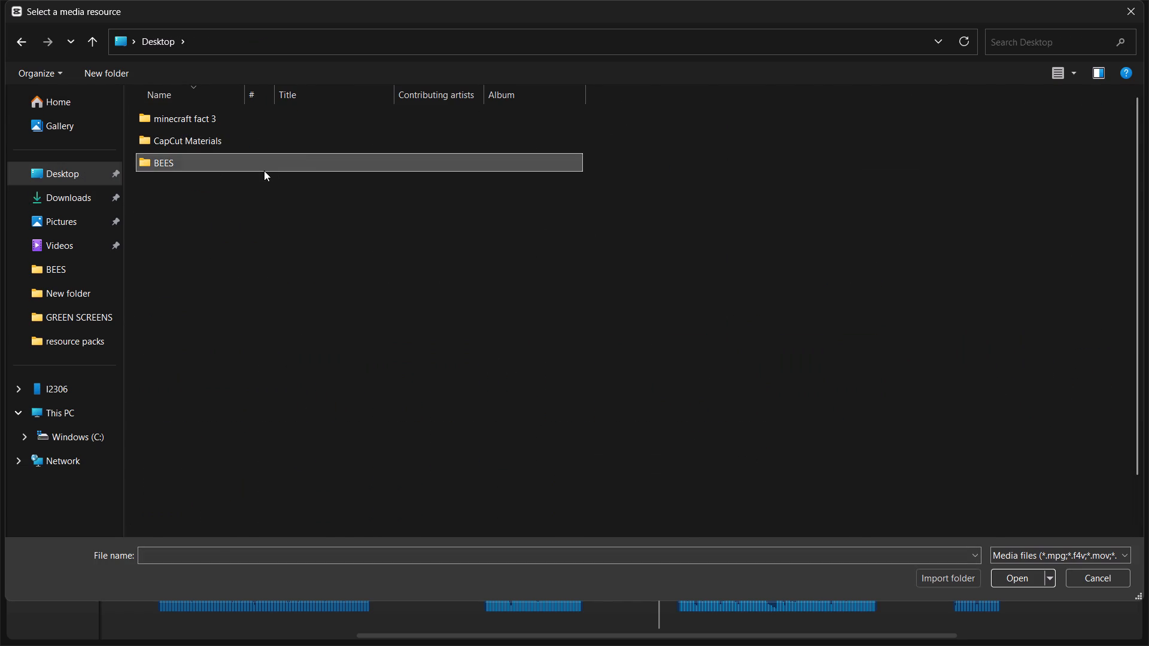
double_click(68, 104)
left_click(63, 130)
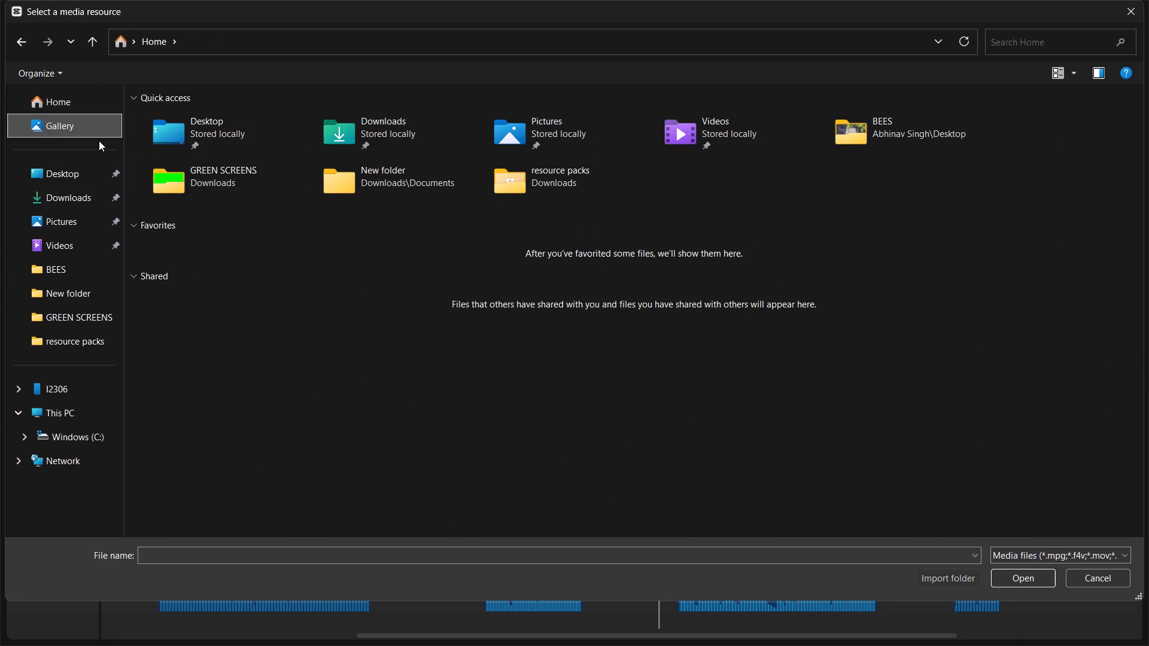
left_click(69, 178)
left_click(84, 129)
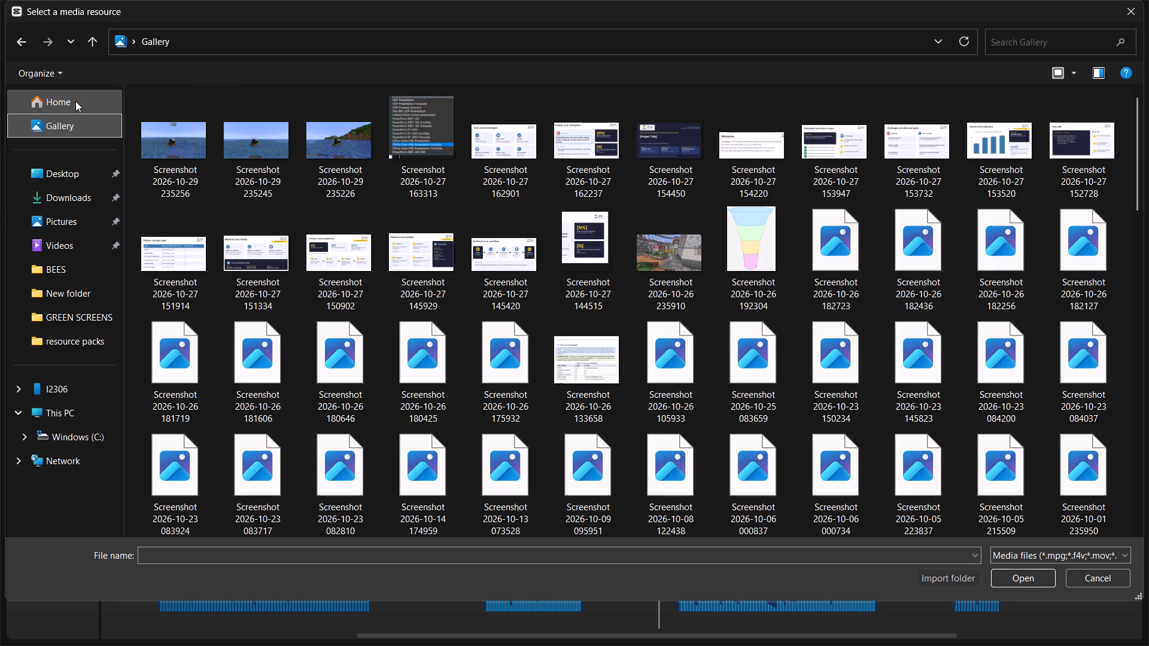
scroll(482, 259, "down", 1)
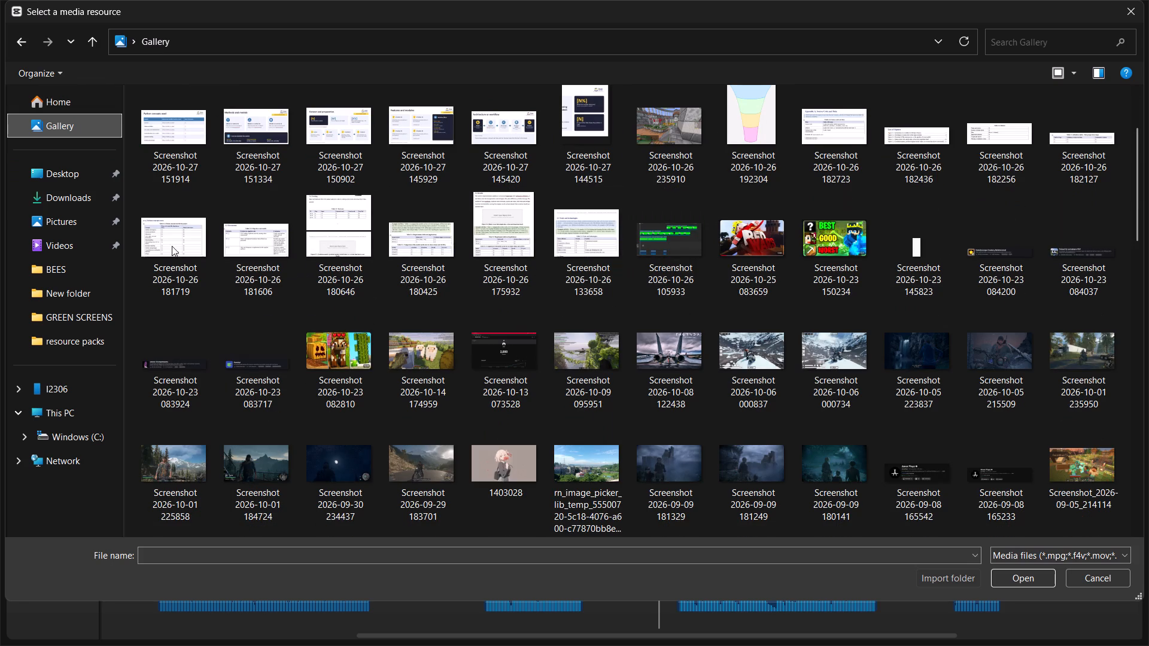
left_click(72, 173)
left_click(66, 200)
left_click(68, 174)
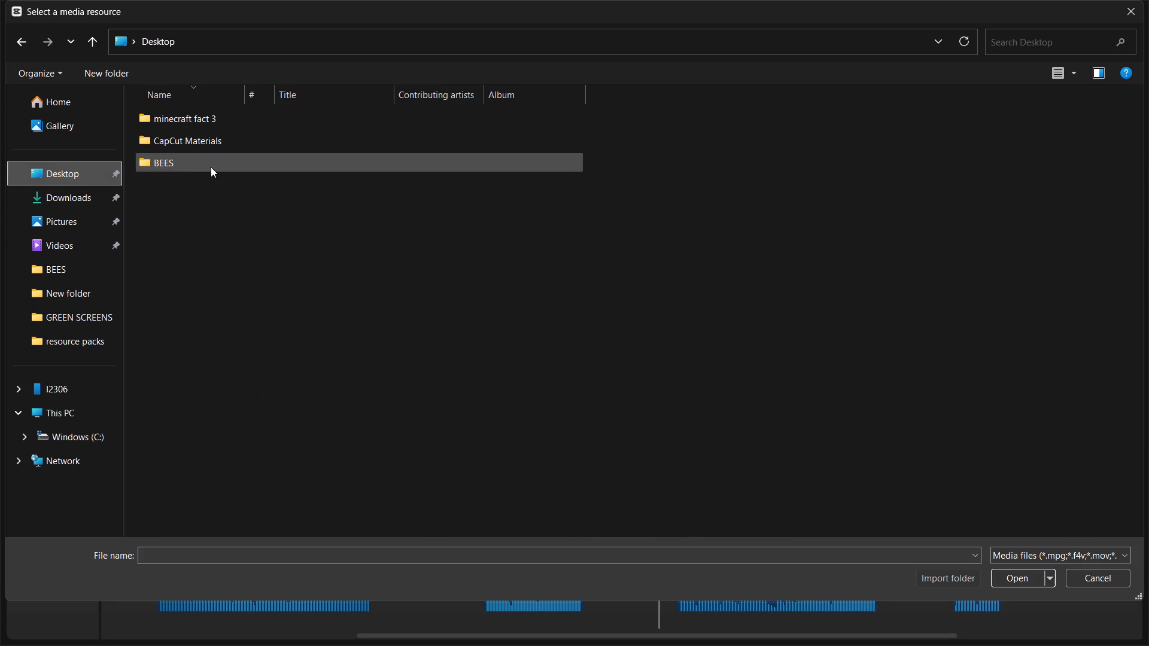
double_click(211, 167)
scroll(294, 208, "down", 6)
Look through the Pictures folder, including Feedback and Wallpaper, and the Videos folder for media to import.
left_click(71, 197)
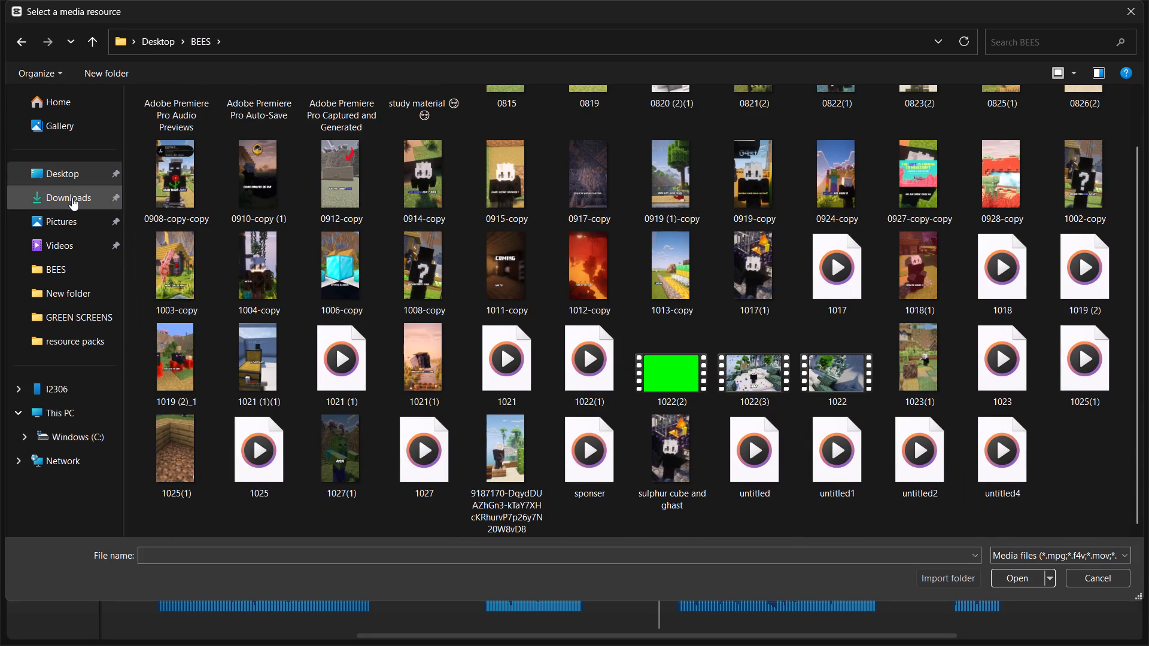
left_click(66, 221)
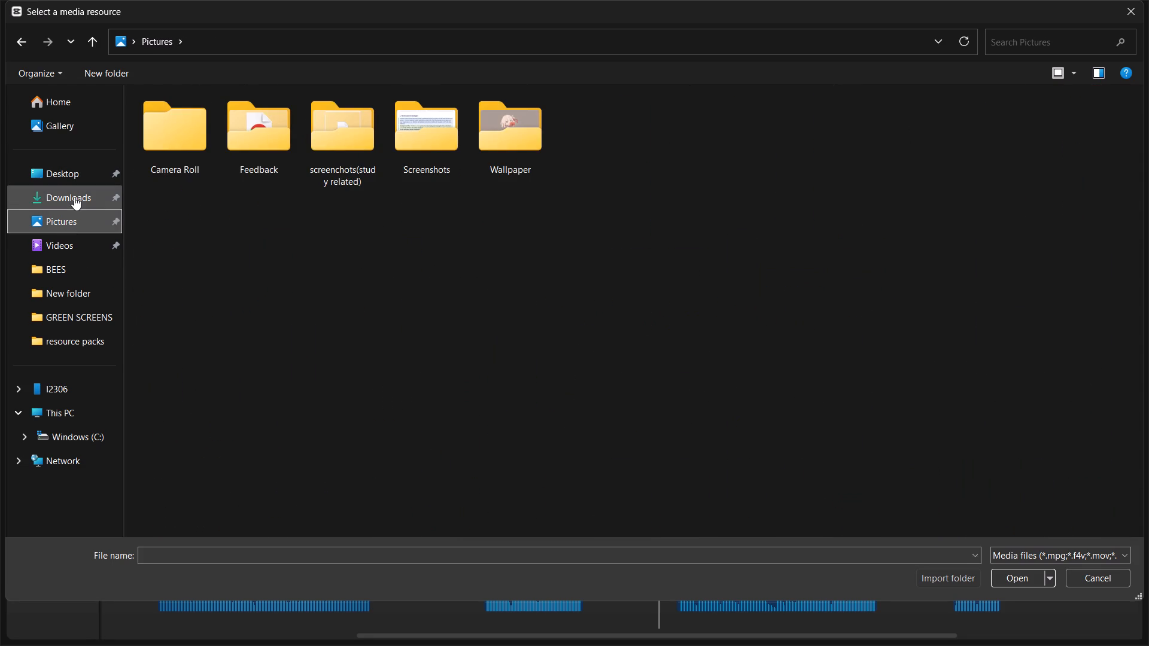
double_click(155, 139)
left_click(176, 140)
double_click(265, 138)
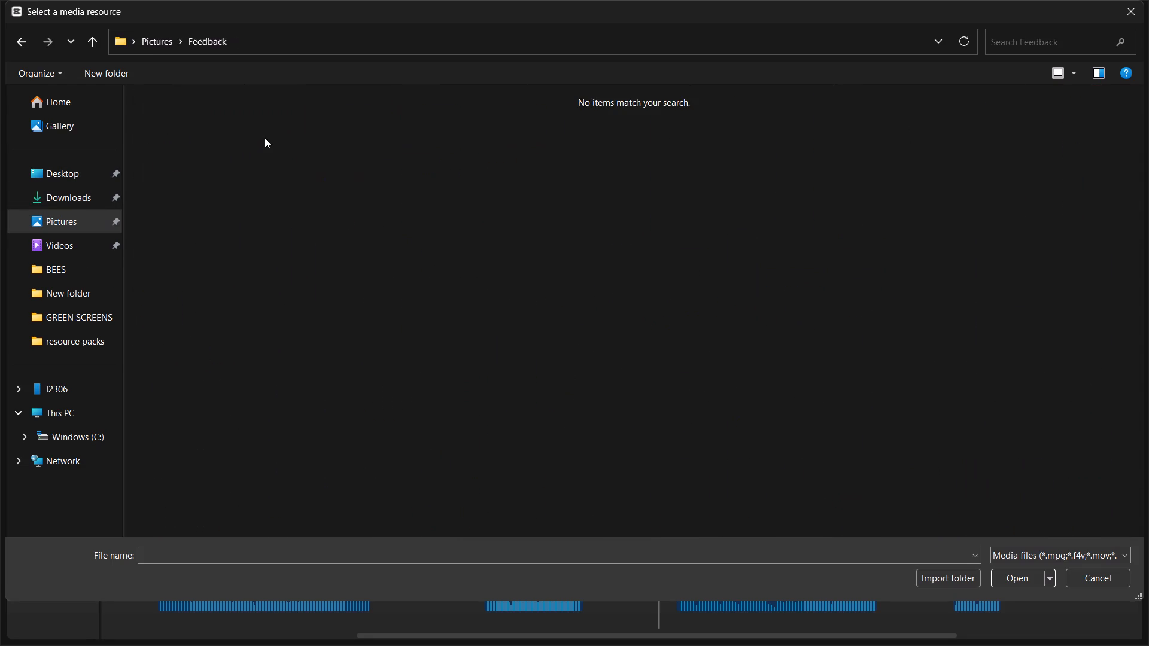
left_click(282, 146)
double_click(520, 139)
left_click_drag(408, 279, 357, 249)
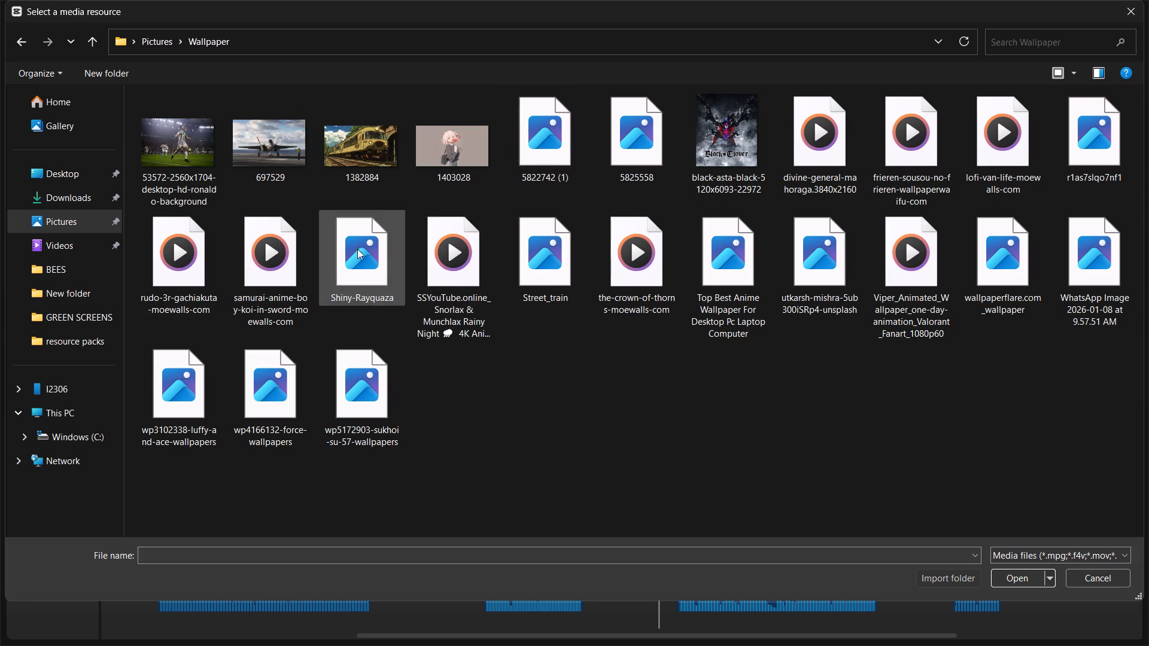
left_click_drag(357, 249, 341, 246)
double_click(99, 245)
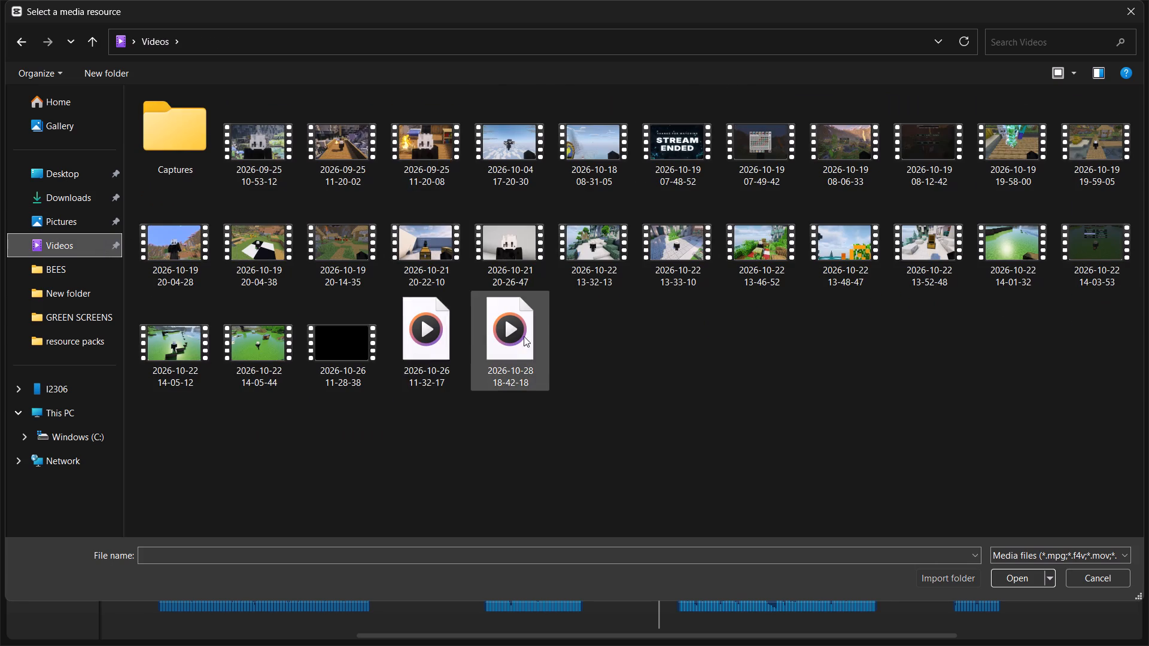
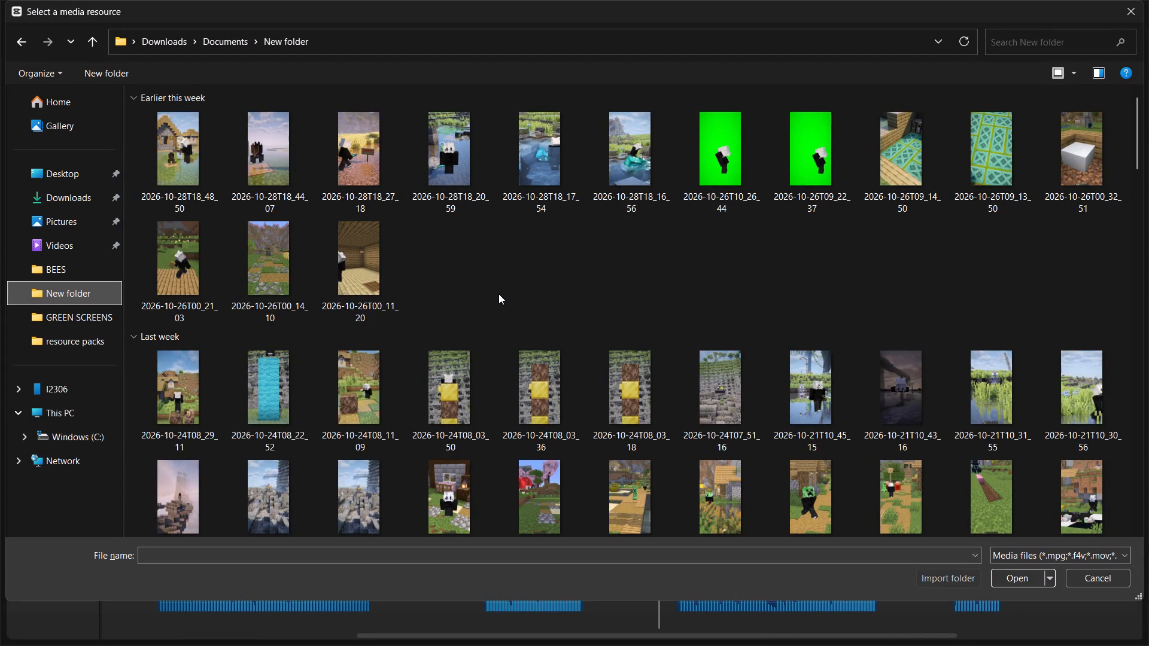
Look through the clips in New folder under Downloads > Documents for footage to import.
scroll(487, 298, "down", 7)
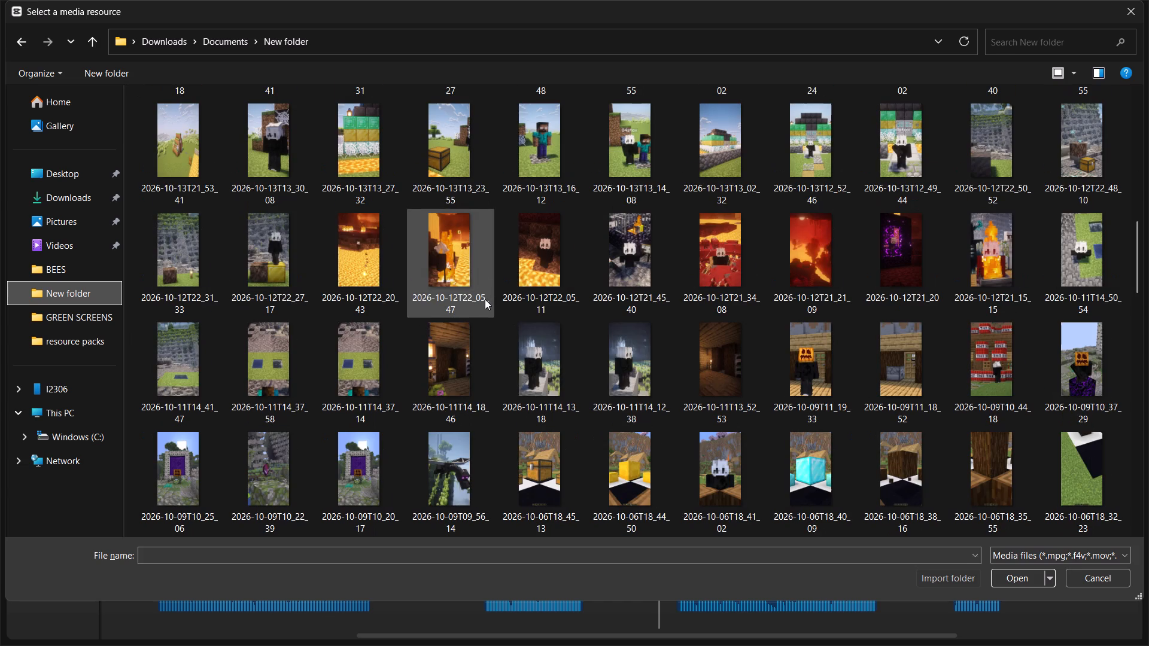
scroll(503, 316, "down", 16)
scroll(511, 336, "down", 8)
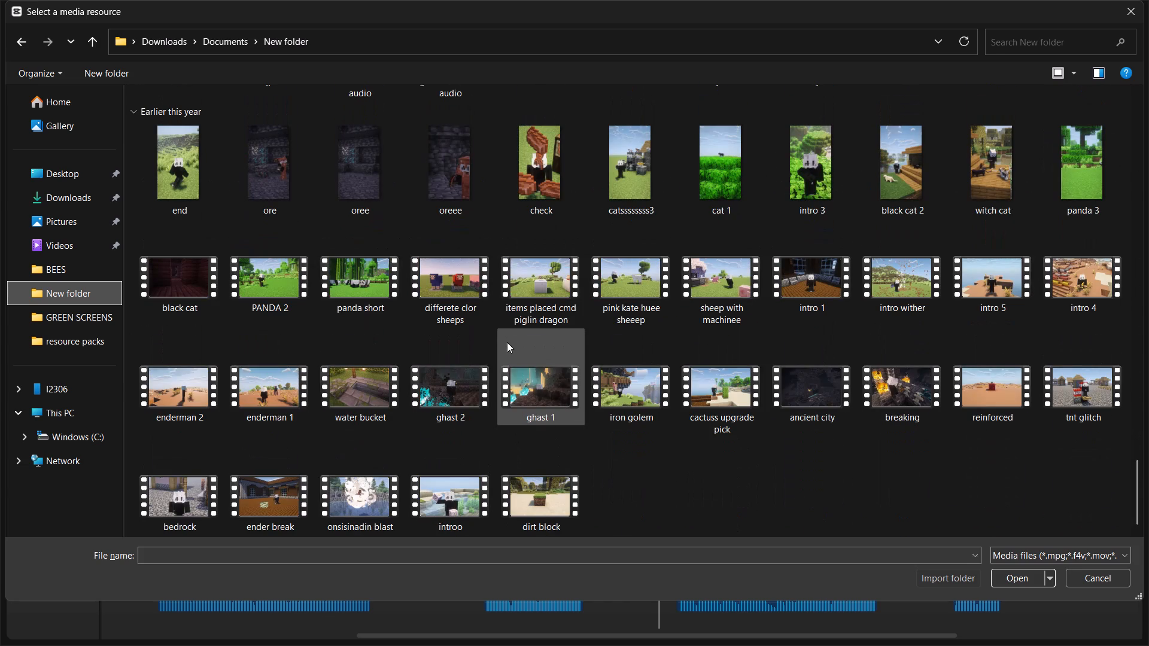
scroll(505, 343, "up", 7)
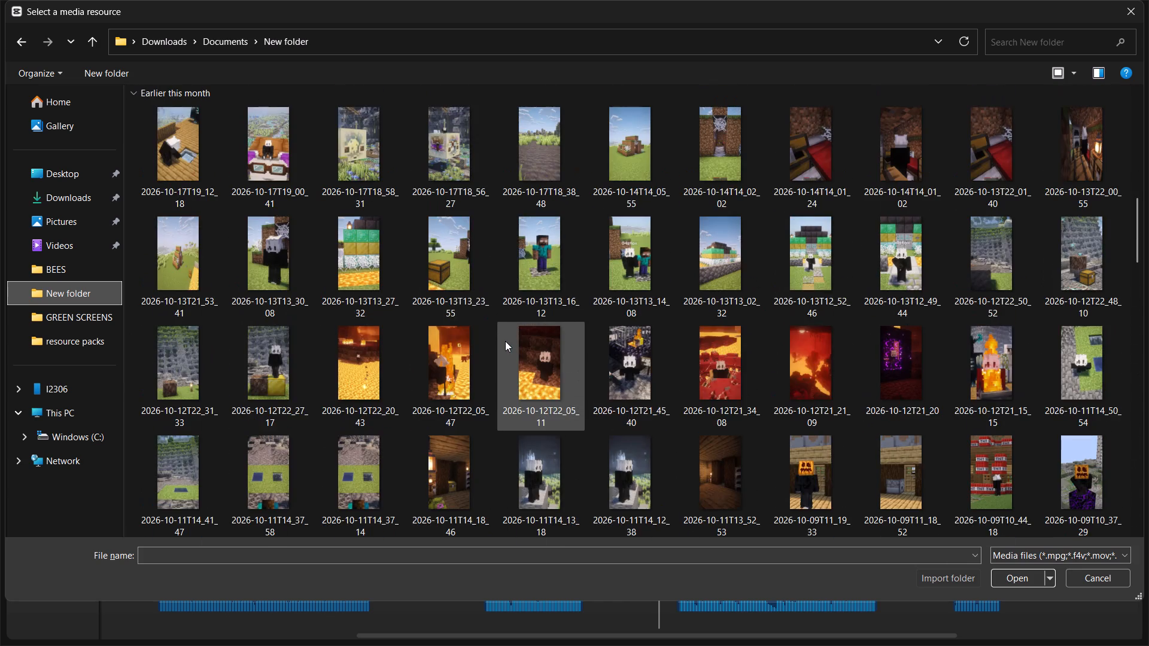
scroll(505, 341, "up", 3)
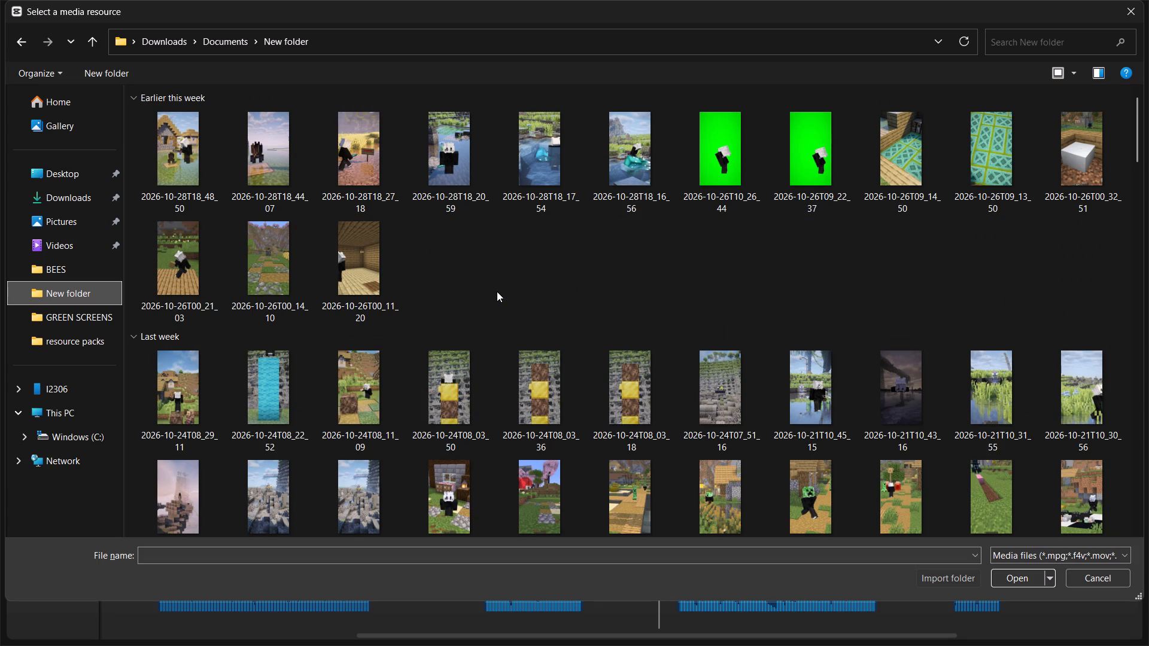
scroll(509, 279, "down", 1)
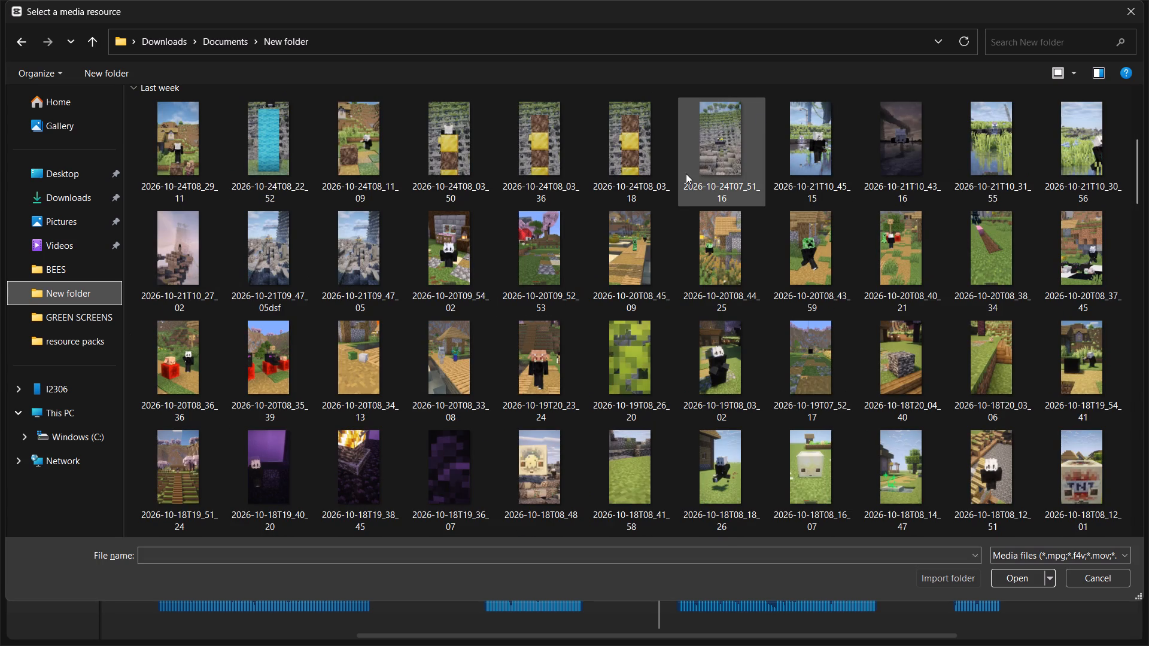
scroll(203, 249, "up", 1)
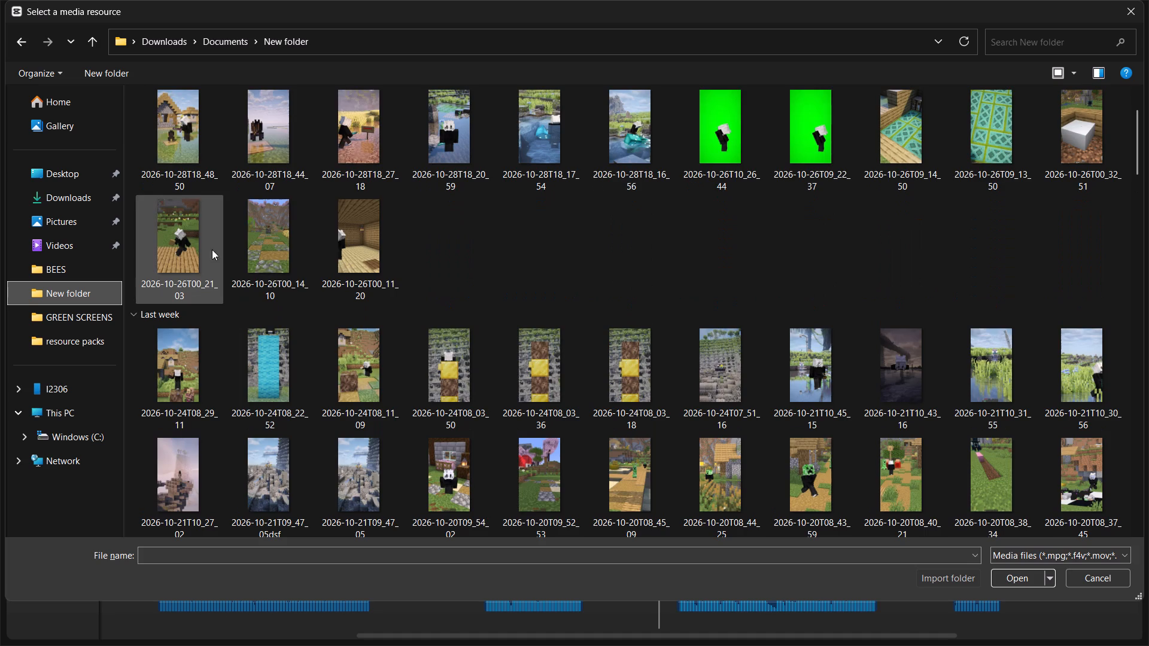
scroll(582, 284, "down", 1)
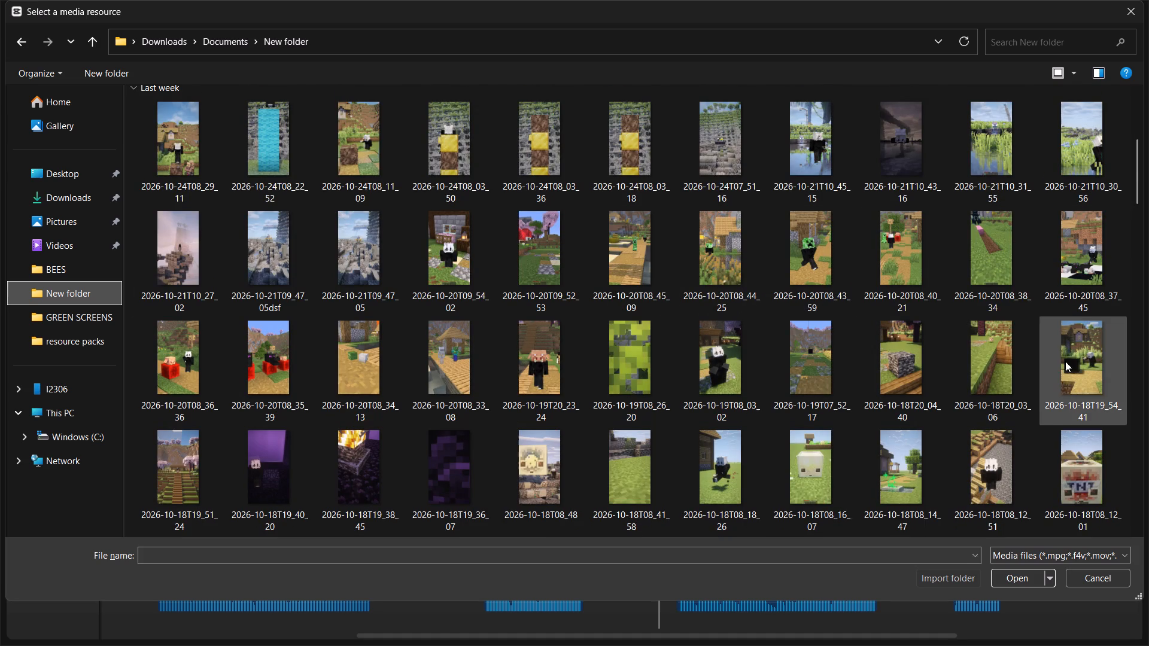
scroll(958, 345, "down", 1)
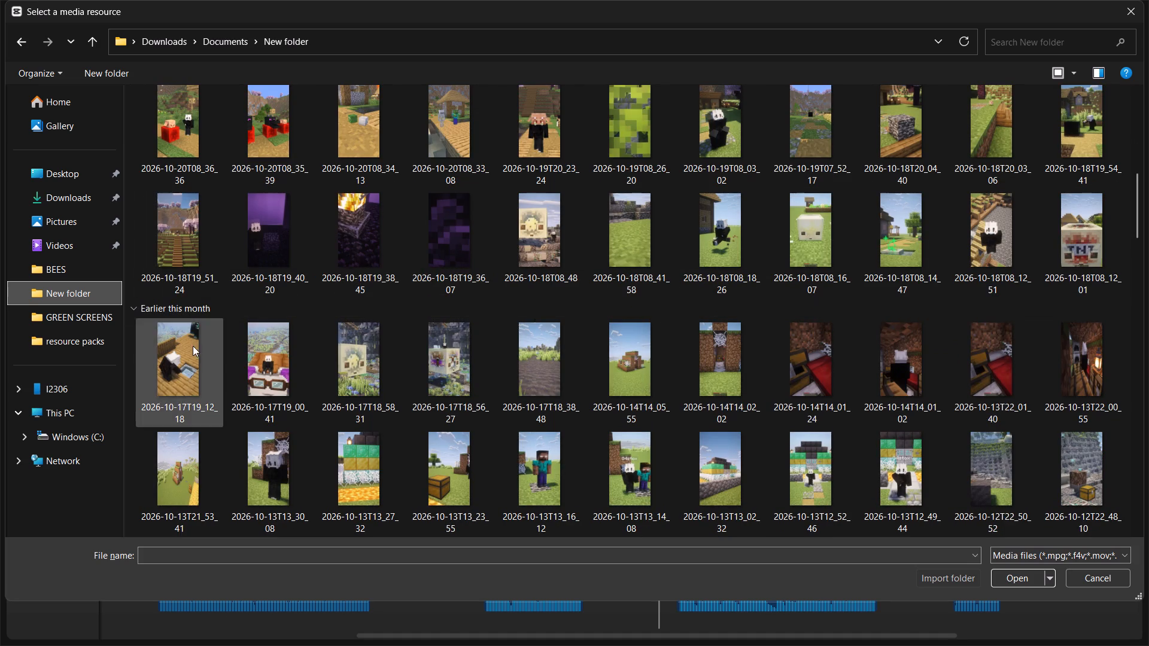
scroll(554, 358, "down", 1)
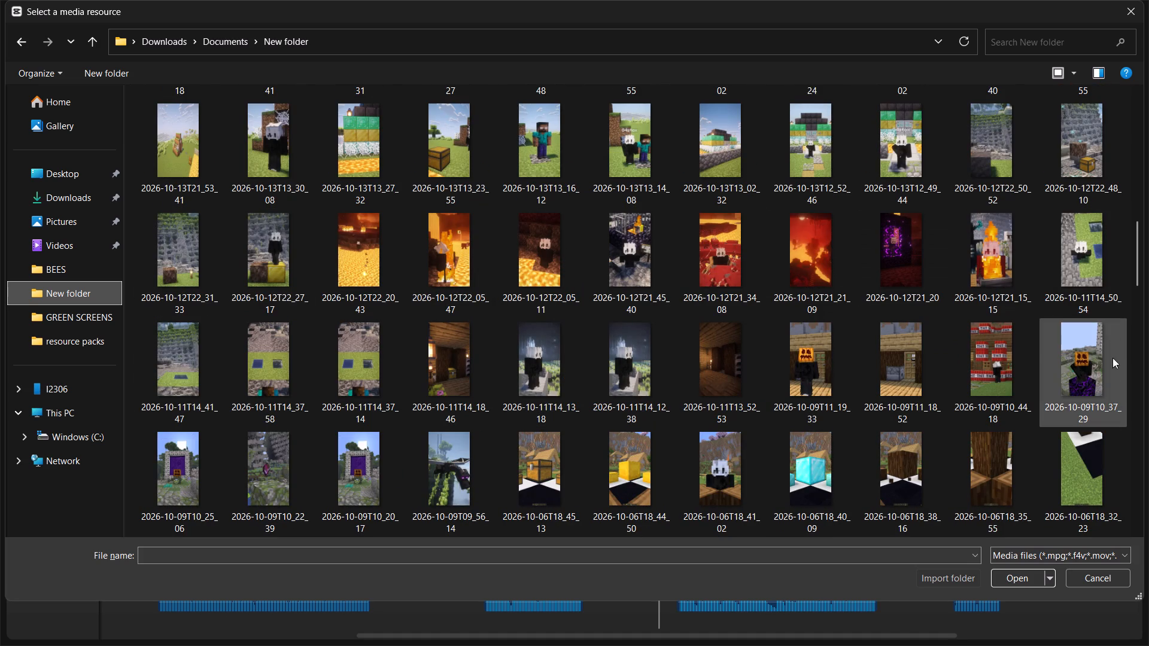
scroll(1053, 415, "down", 2)
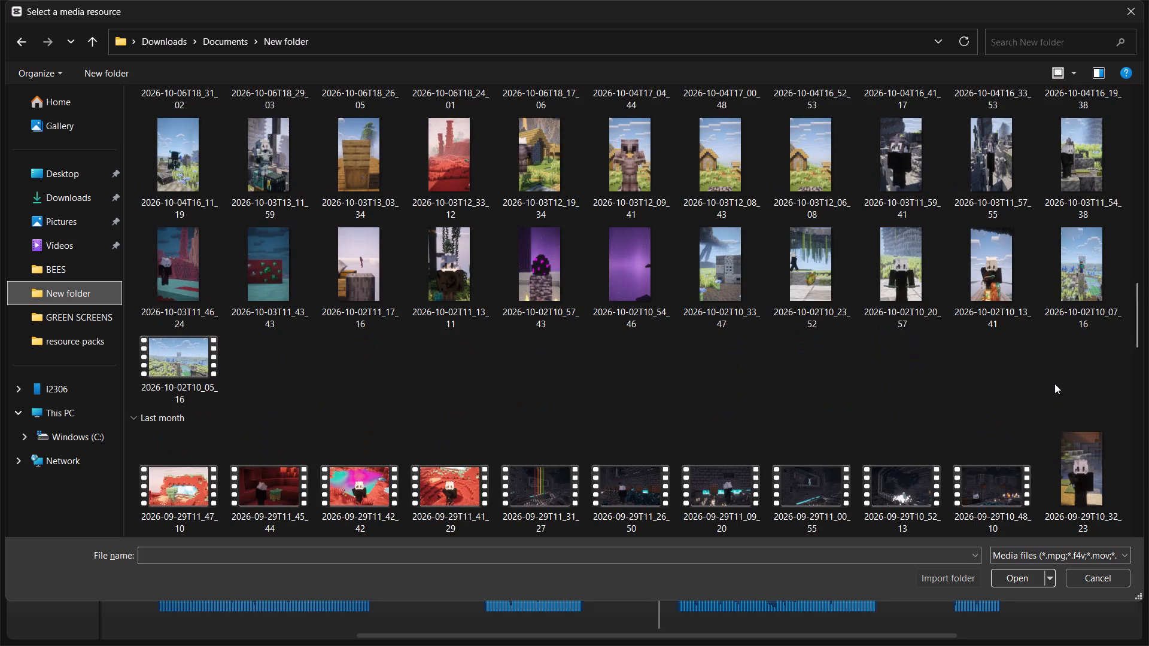
scroll(697, 297, "up", 2)
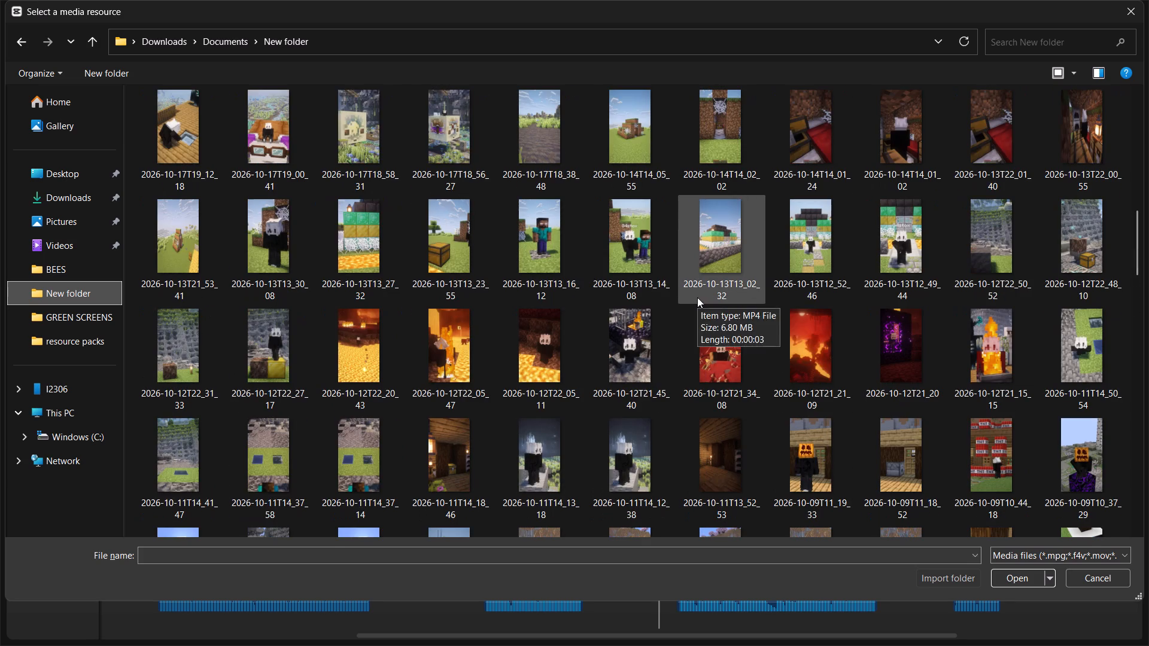
scroll(712, 310, "down", 3)
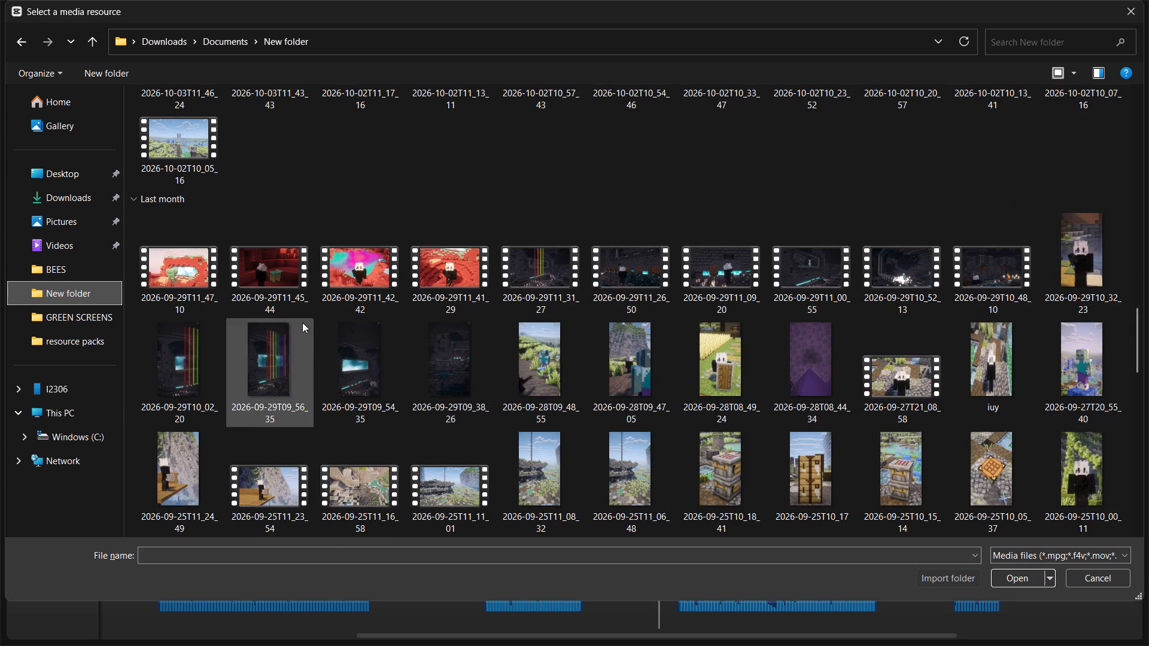
scroll(273, 312, "up", 1)
scroll(460, 327, "up", 4)
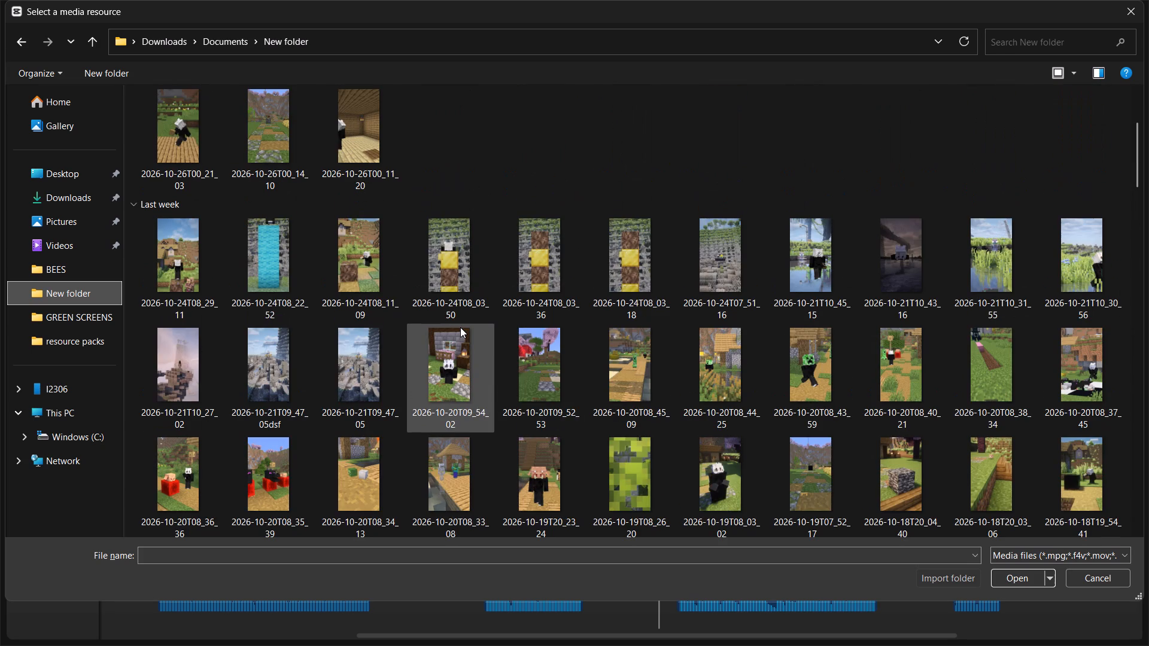
scroll(463, 326, "up", 3)
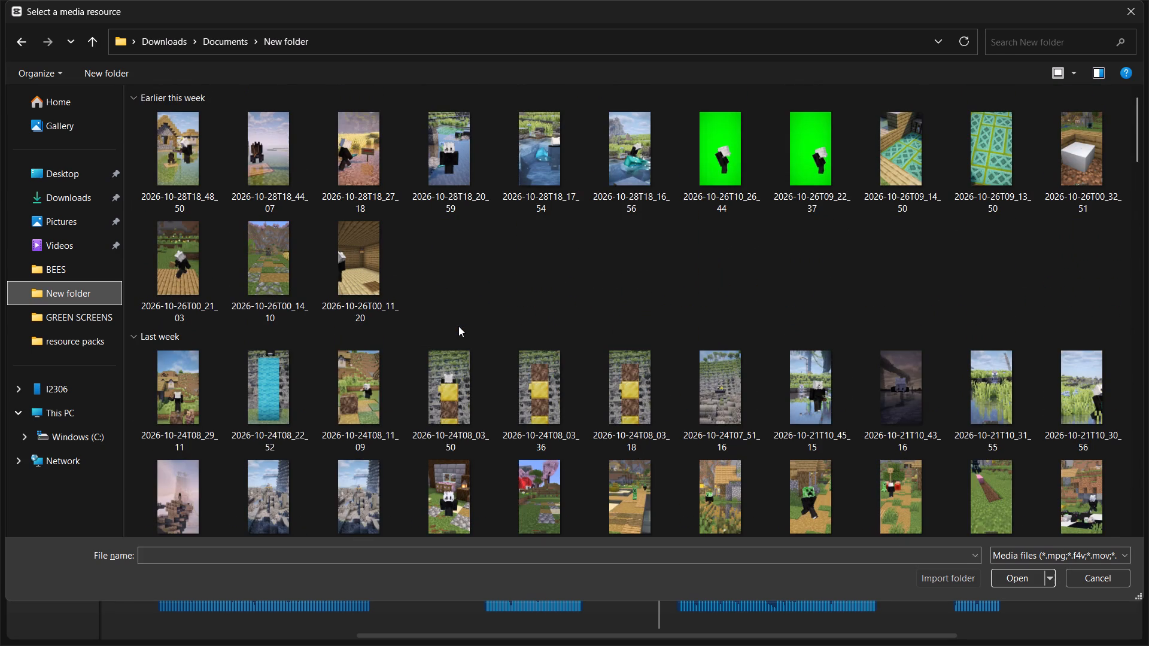
scroll(458, 326, "up", 1)
scroll(564, 409, "up", 2)
scroll(747, 341, "down", 5)
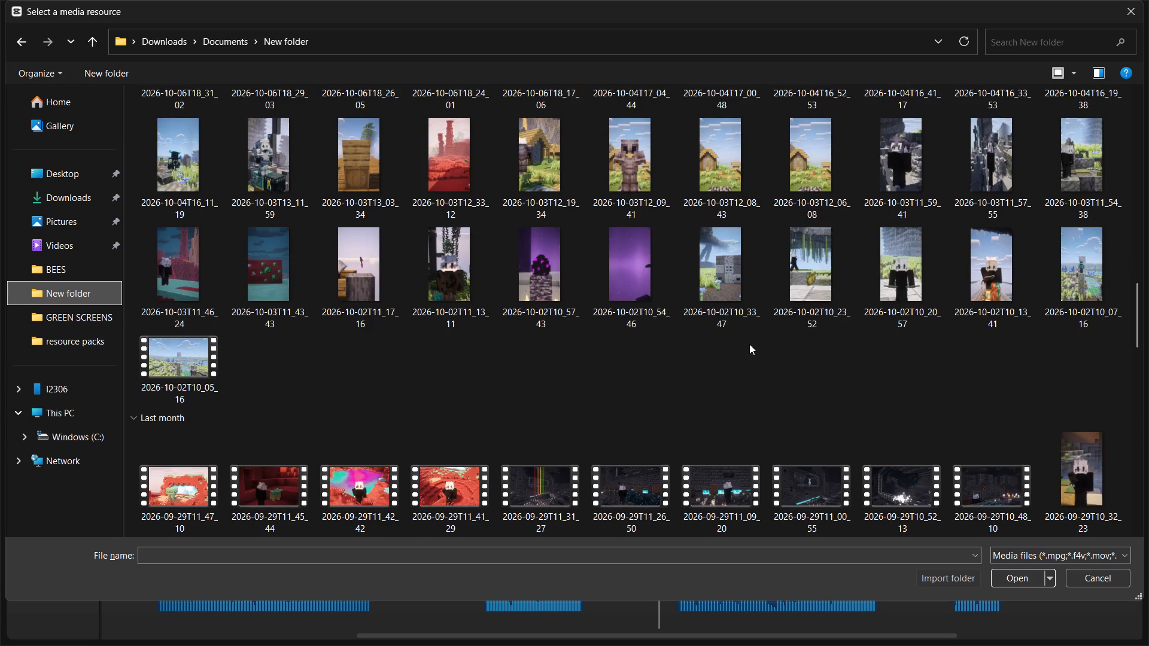
scroll(749, 345, "down", 4)
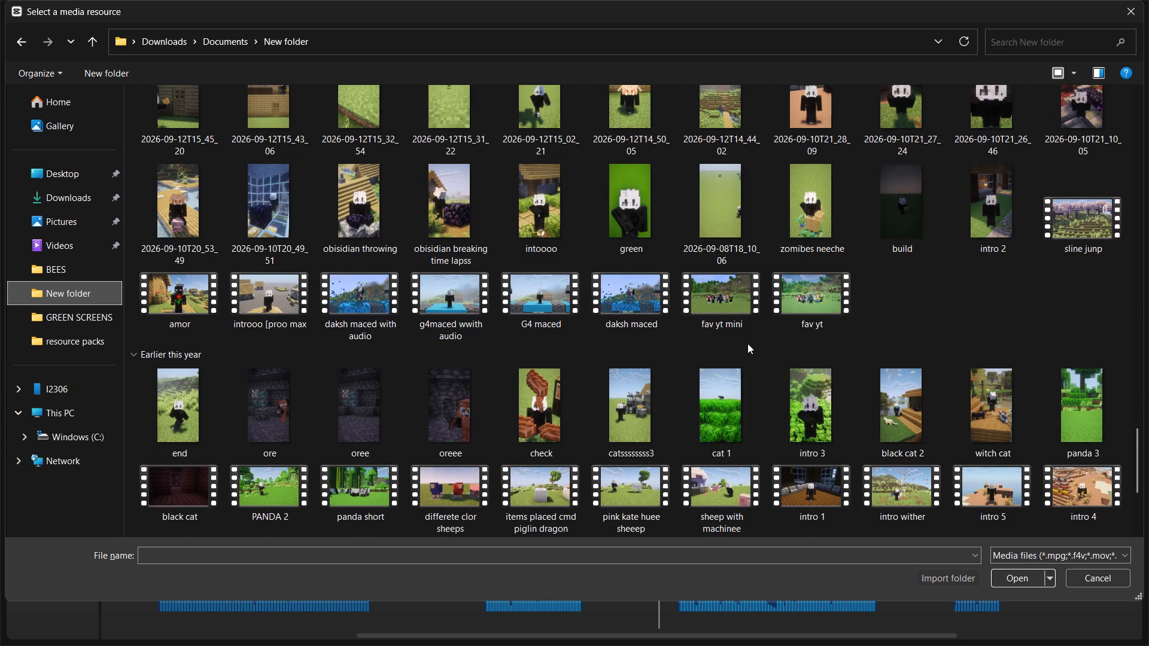
scroll(747, 346, "down", 4)
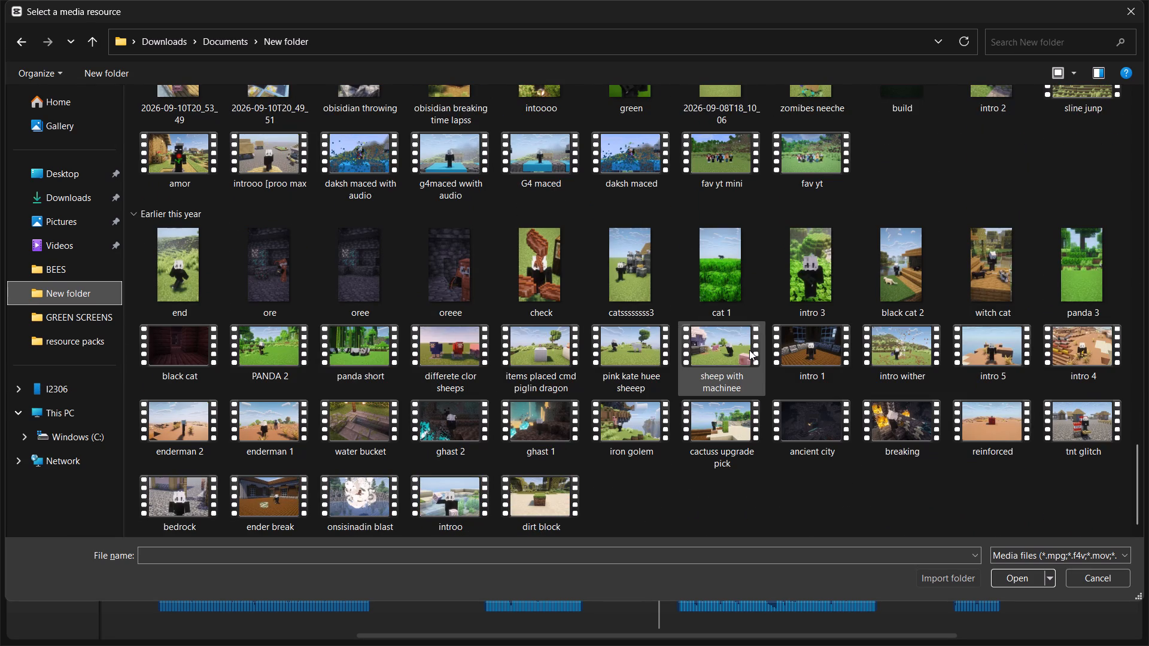
scroll(751, 351, "down", 1)
scroll(698, 474, "down", 1)
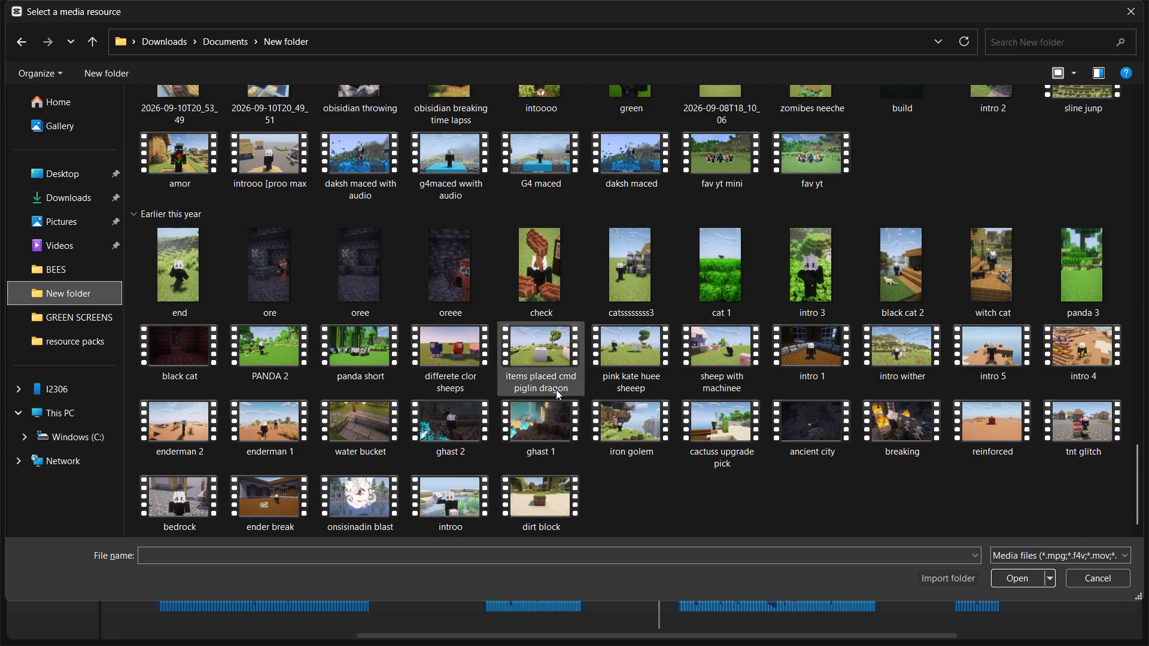
scroll(545, 385, "up", 1)
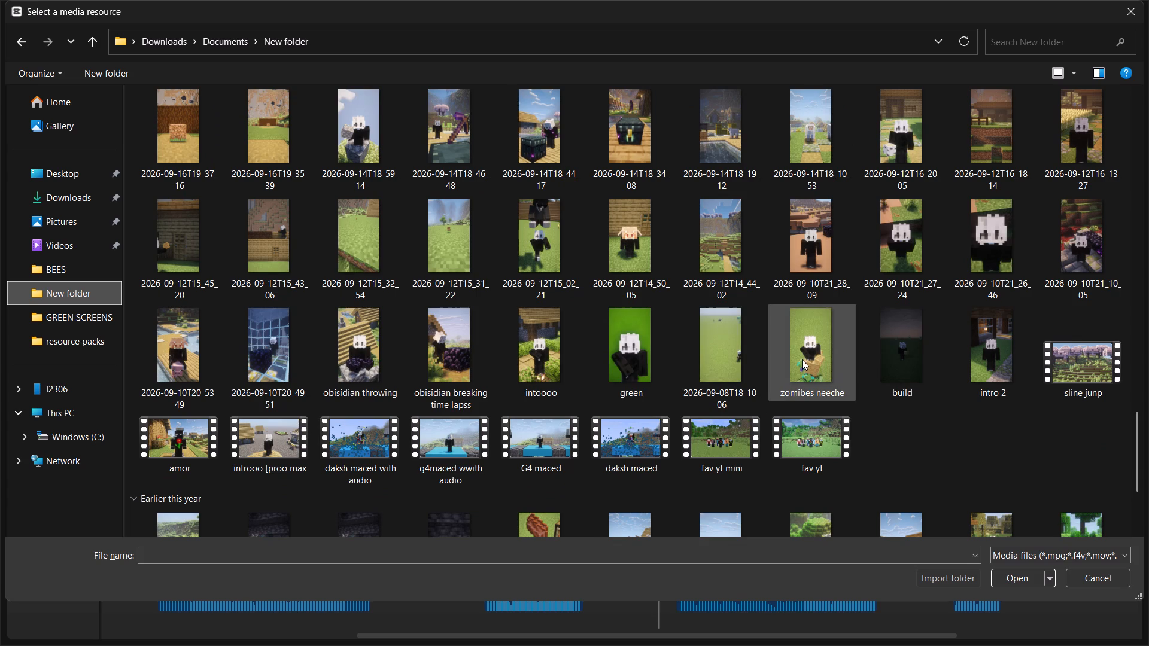
scroll(802, 359, "up", 1)
scroll(551, 351, "up", 1)
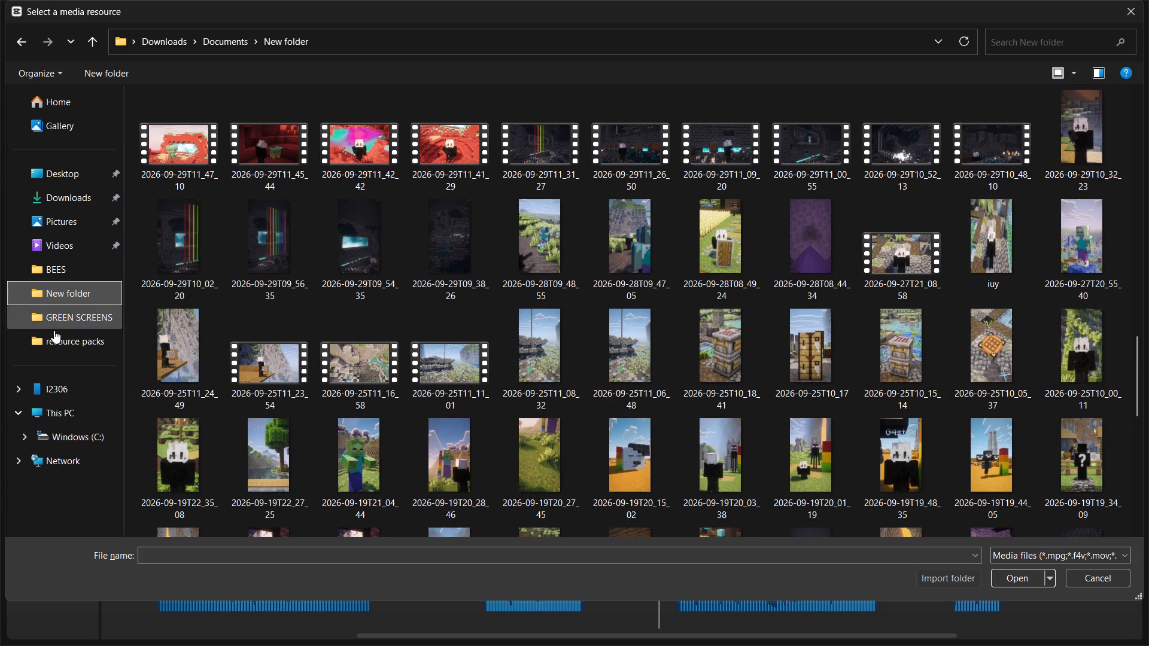
left_click(69, 251)
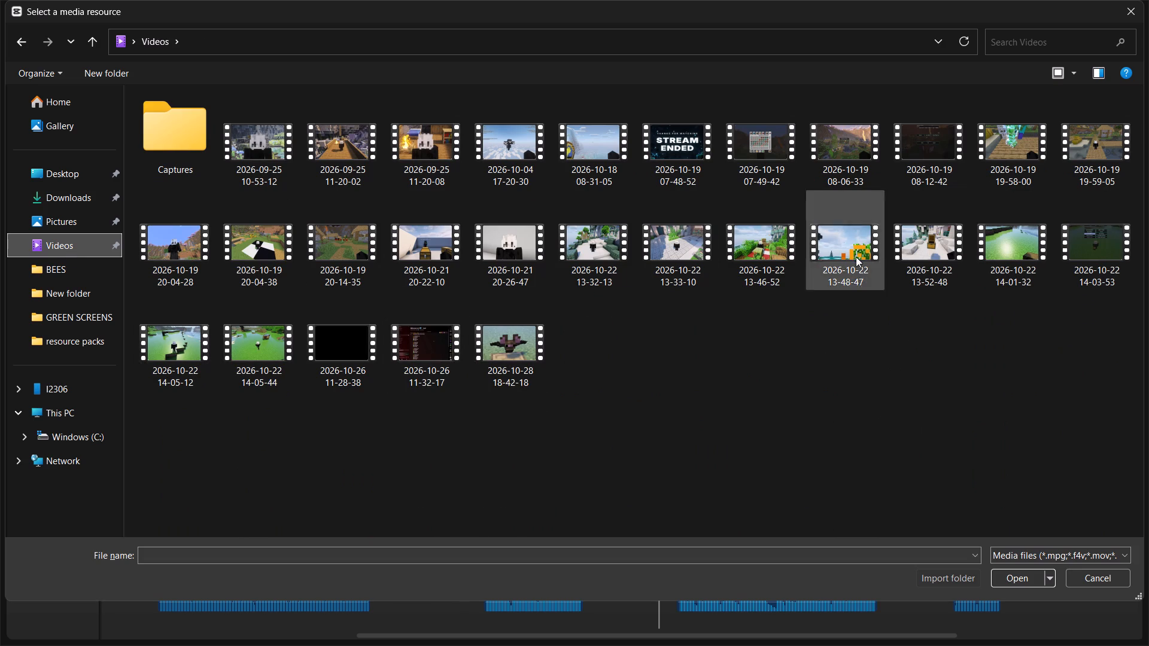
left_click(588, 153)
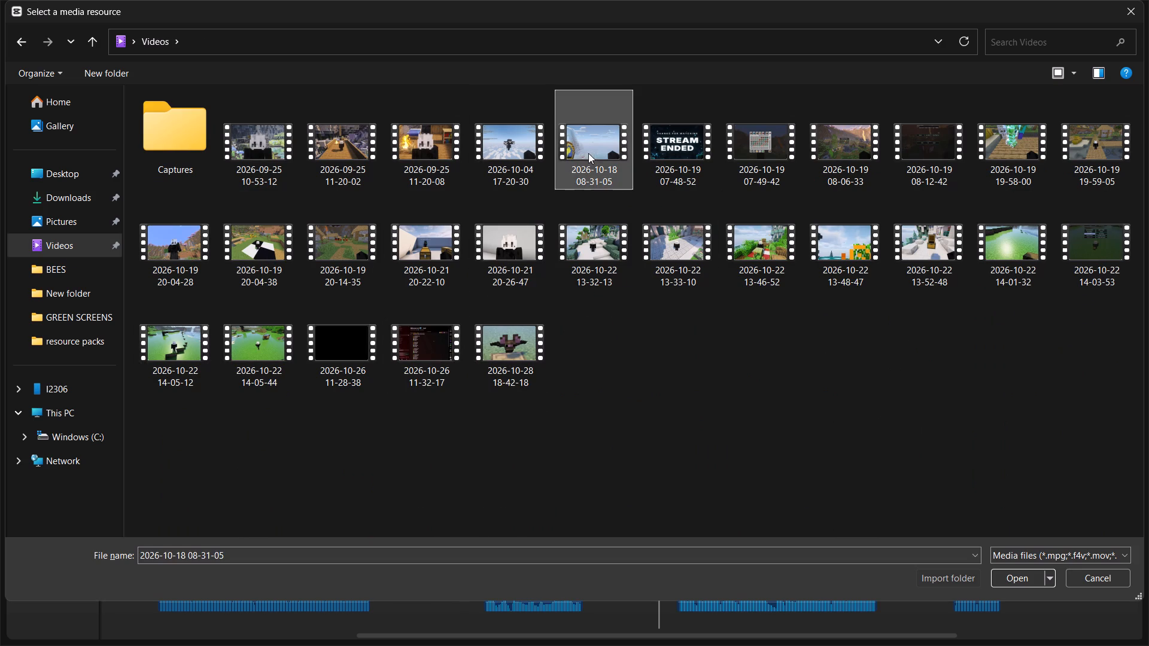
left_click(1019, 577)
left_click_drag(182, 224, 290, 313)
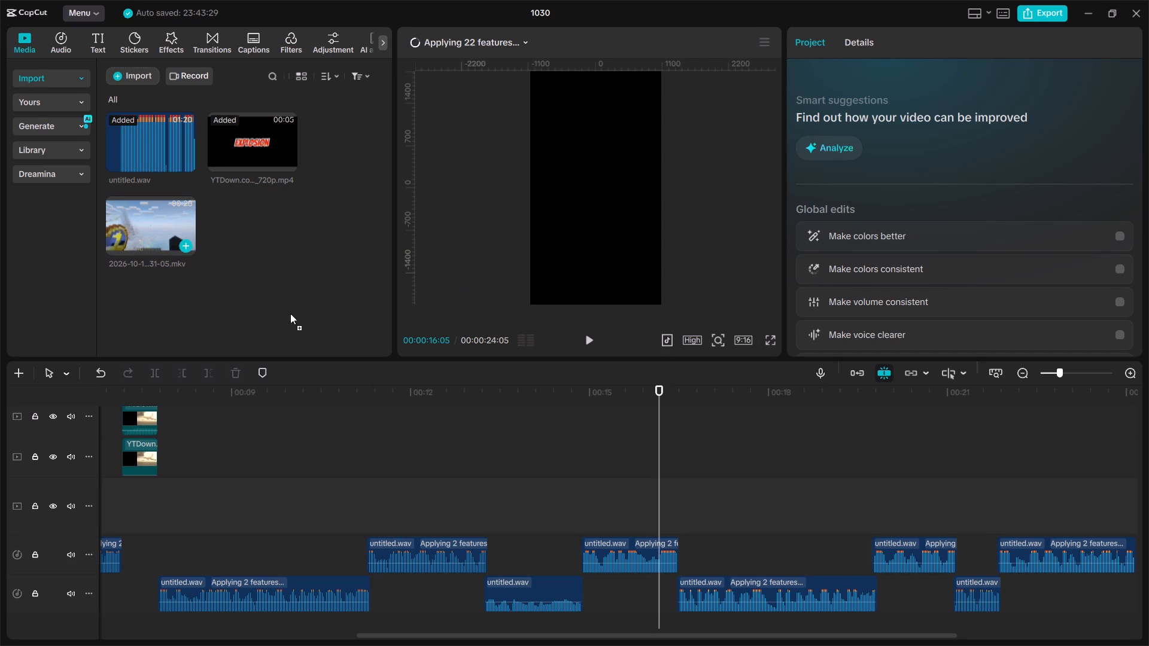
left_click_drag(290, 313, 578, 455)
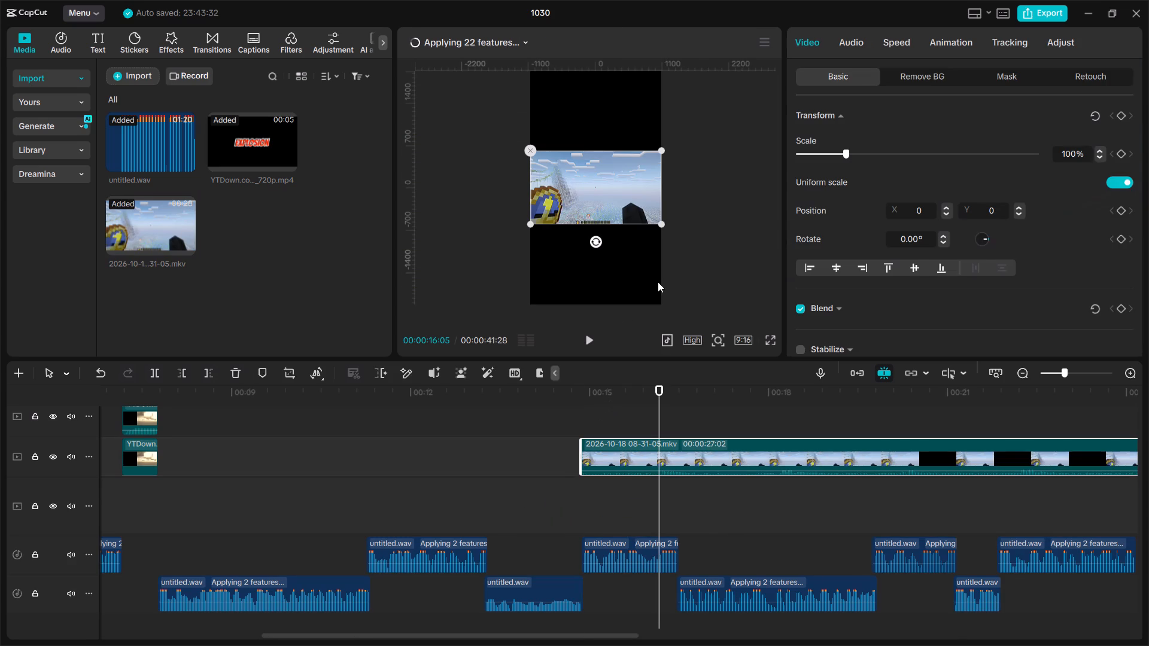
left_click_drag(659, 221, 796, 340)
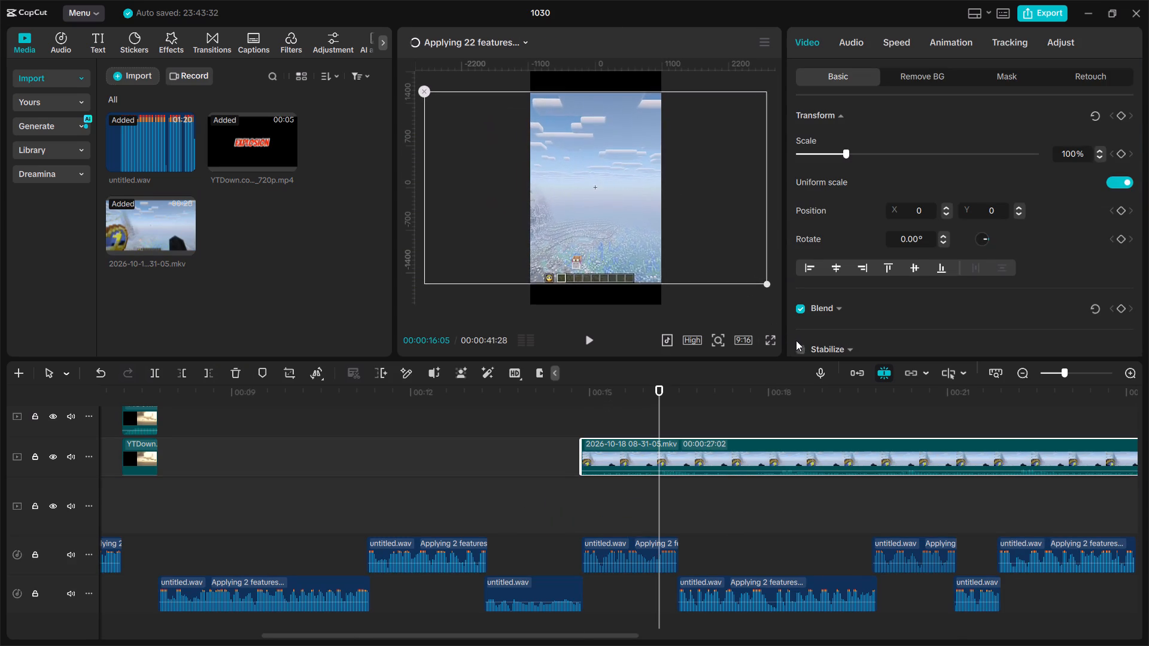
left_click_drag(796, 340, 670, 243)
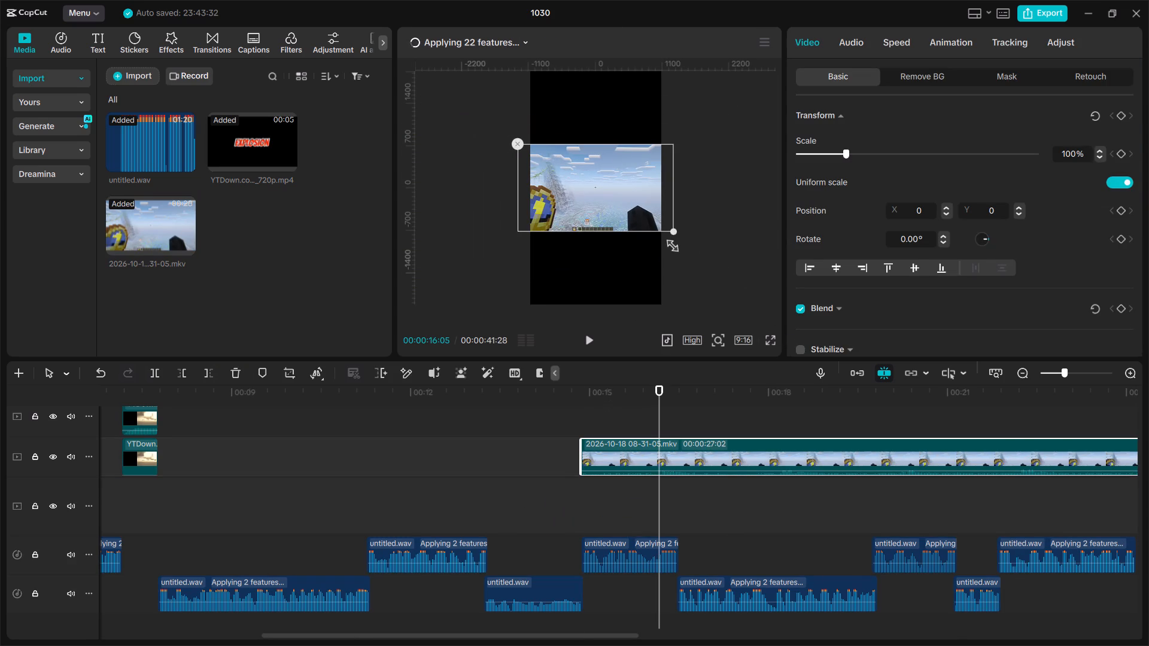
left_click_drag(670, 243, 680, 247)
left_click_drag(595, 194, 604, 191)
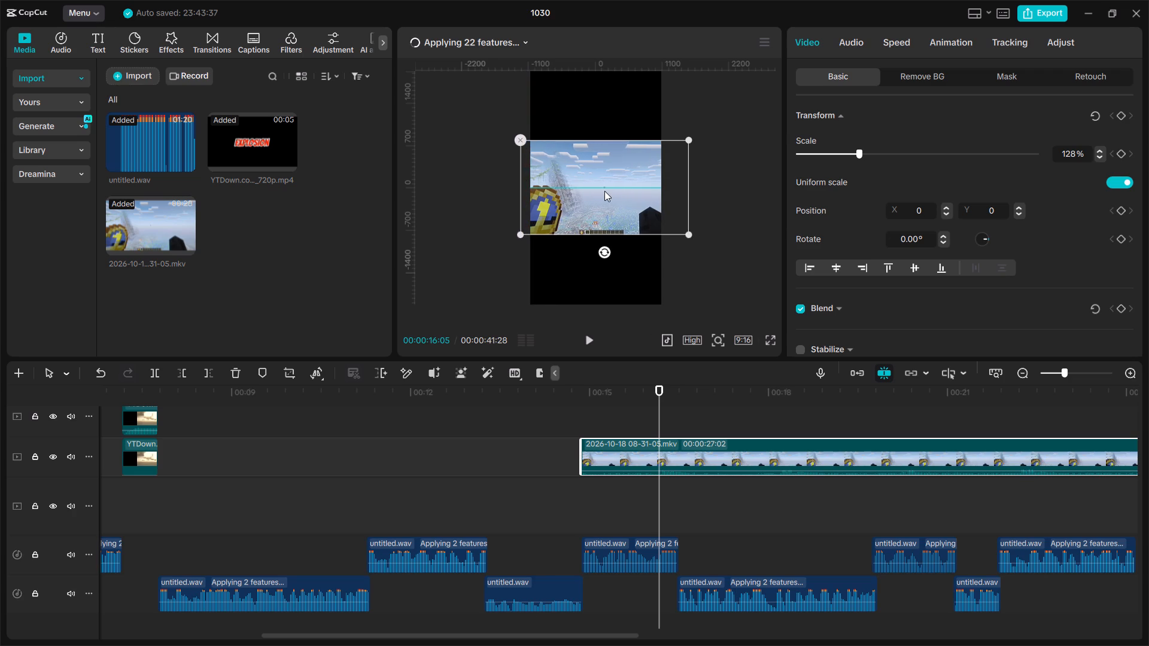
left_click_drag(604, 191, 612, 191)
left_click_drag(695, 233, 739, 260)
left_click_drag(591, 208, 624, 212)
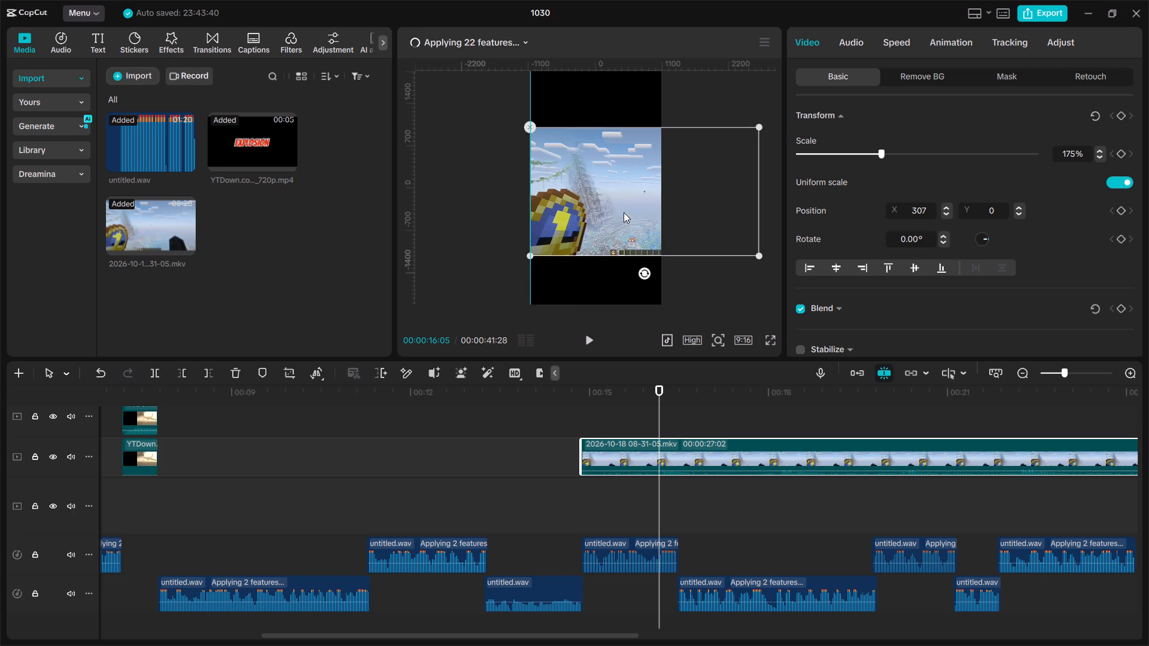
left_click_drag(624, 212, 621, 202)
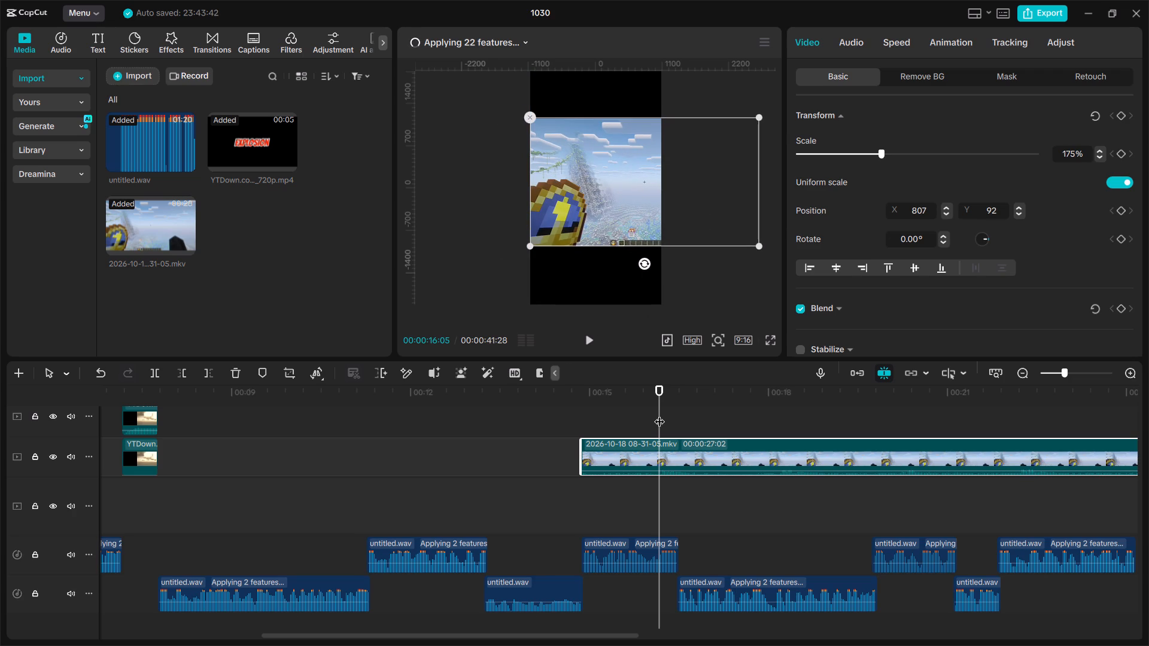
key("ctrl+c")
key("ctrl+v")
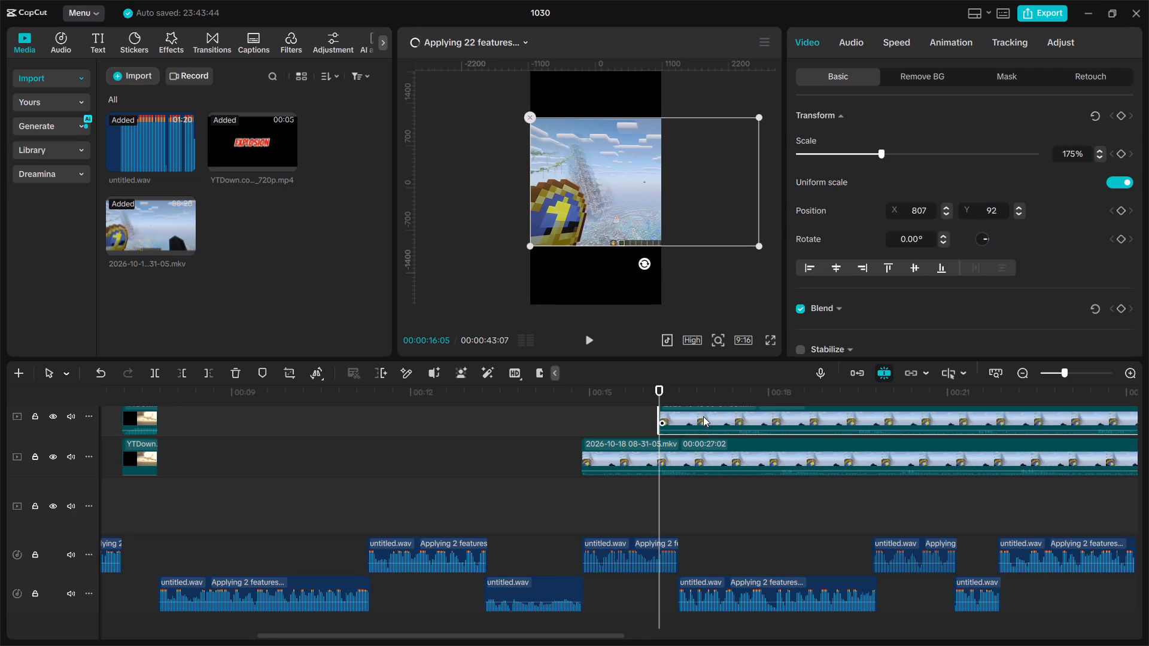
left_click_drag(704, 414, 625, 415)
left_click_drag(633, 431, 634, 461)
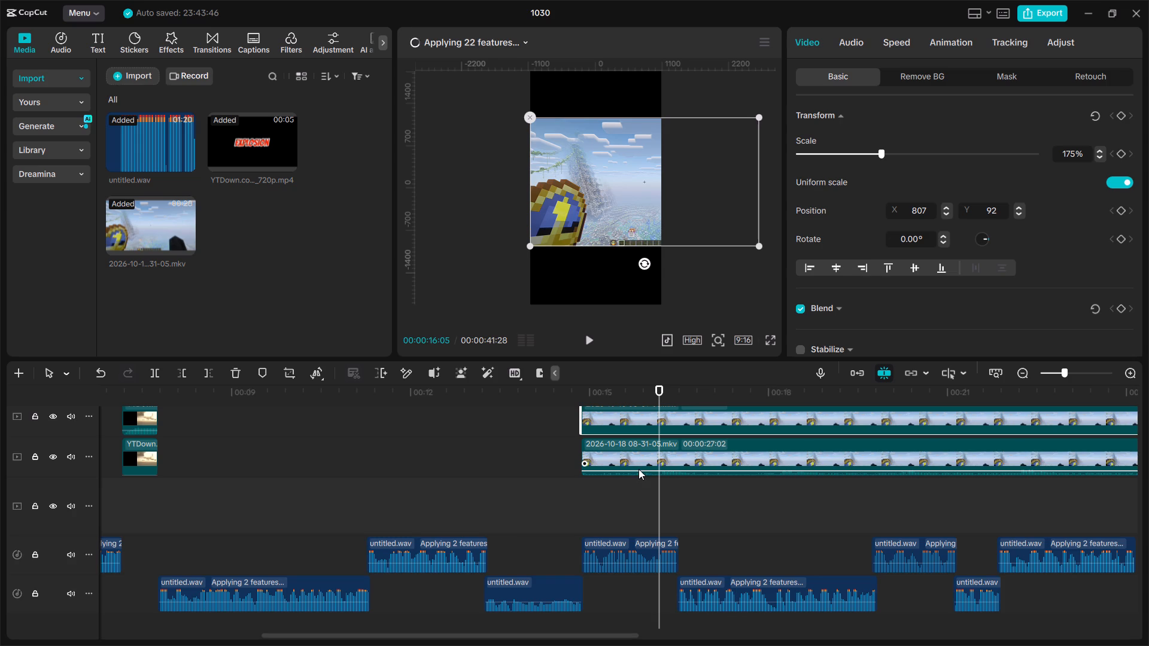
left_click_drag(638, 471, 634, 490)
left_click(637, 454)
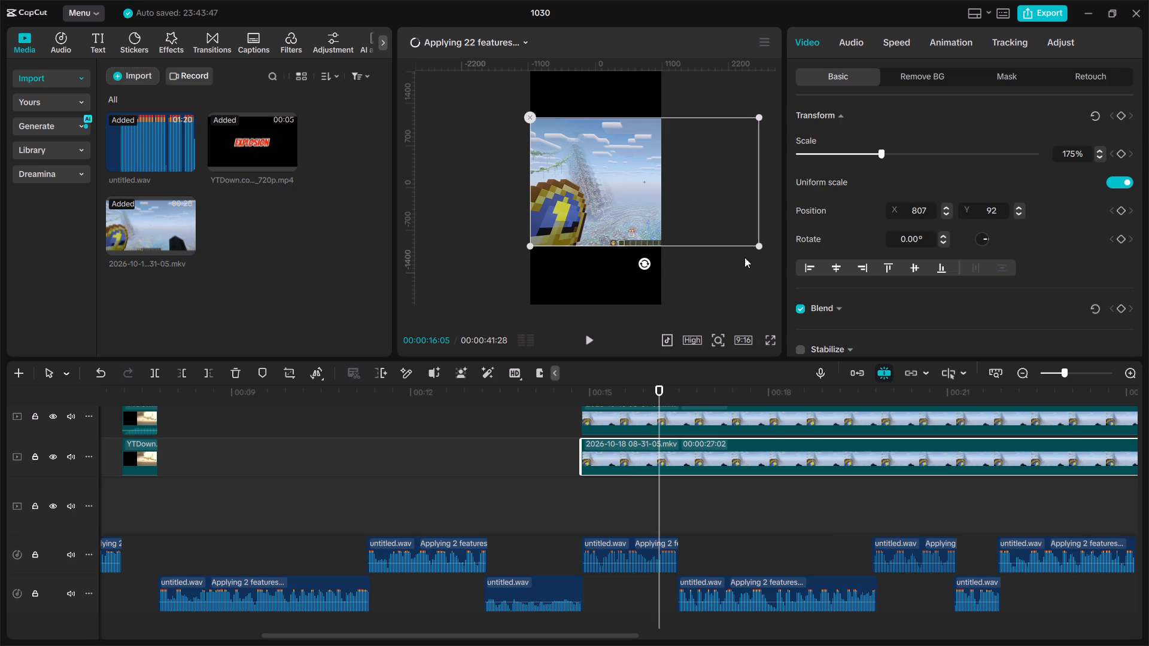
left_click_drag(757, 244, 914, 413)
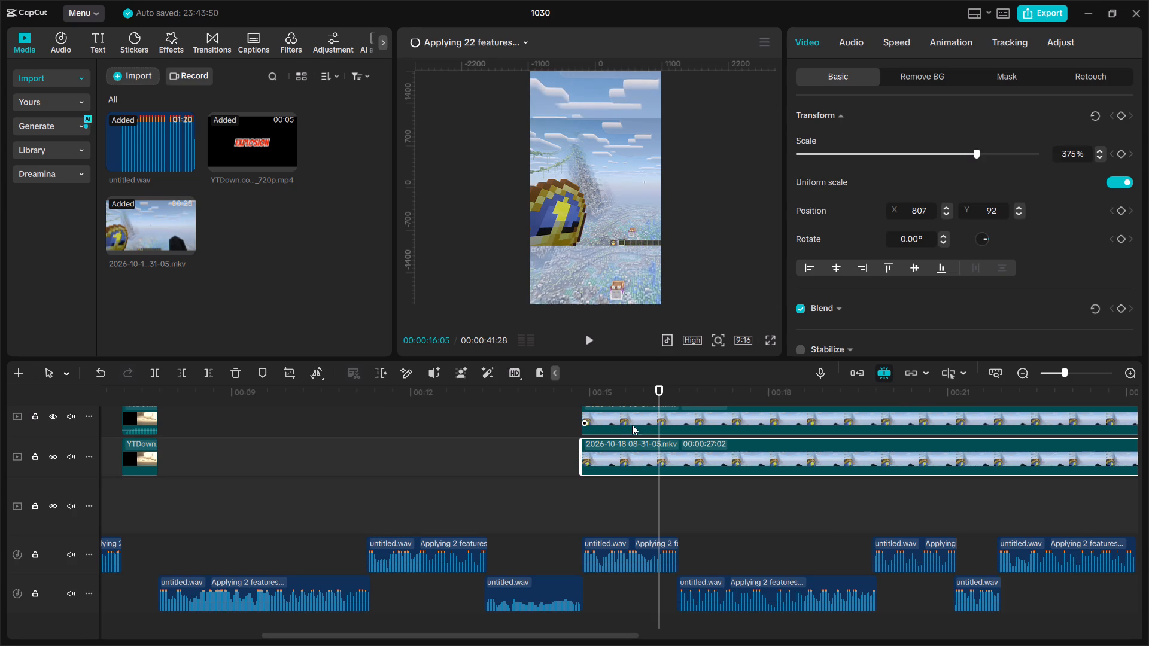
left_click(632, 423)
left_click_drag(755, 242, 769, 251)
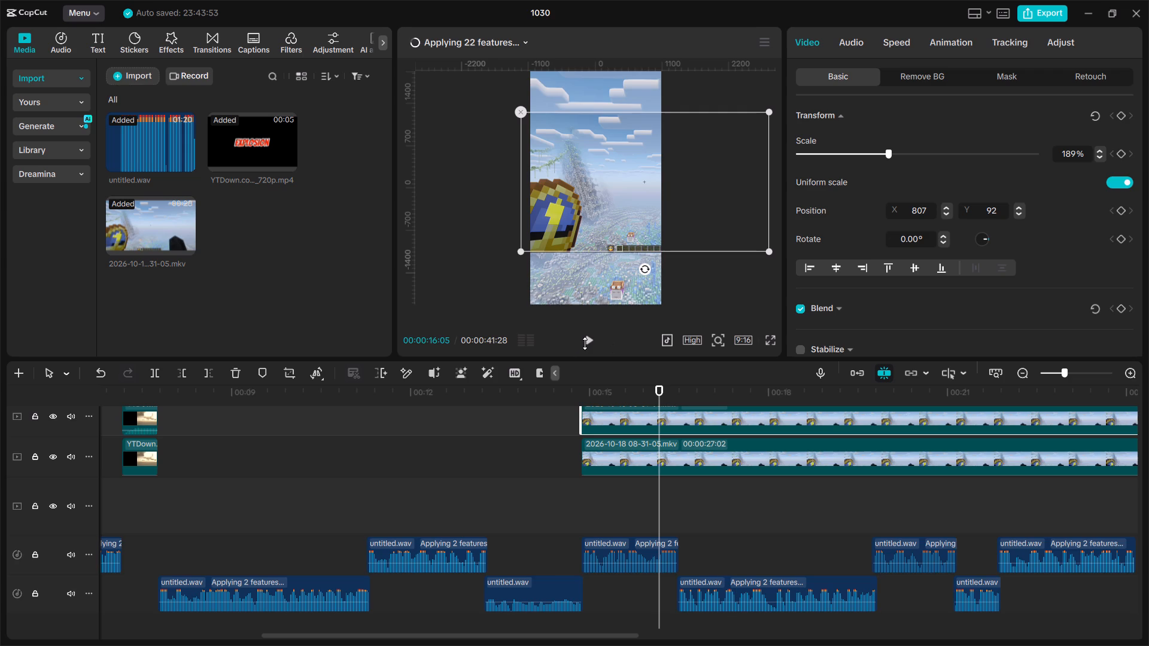
left_click(583, 343)
left_click(583, 342)
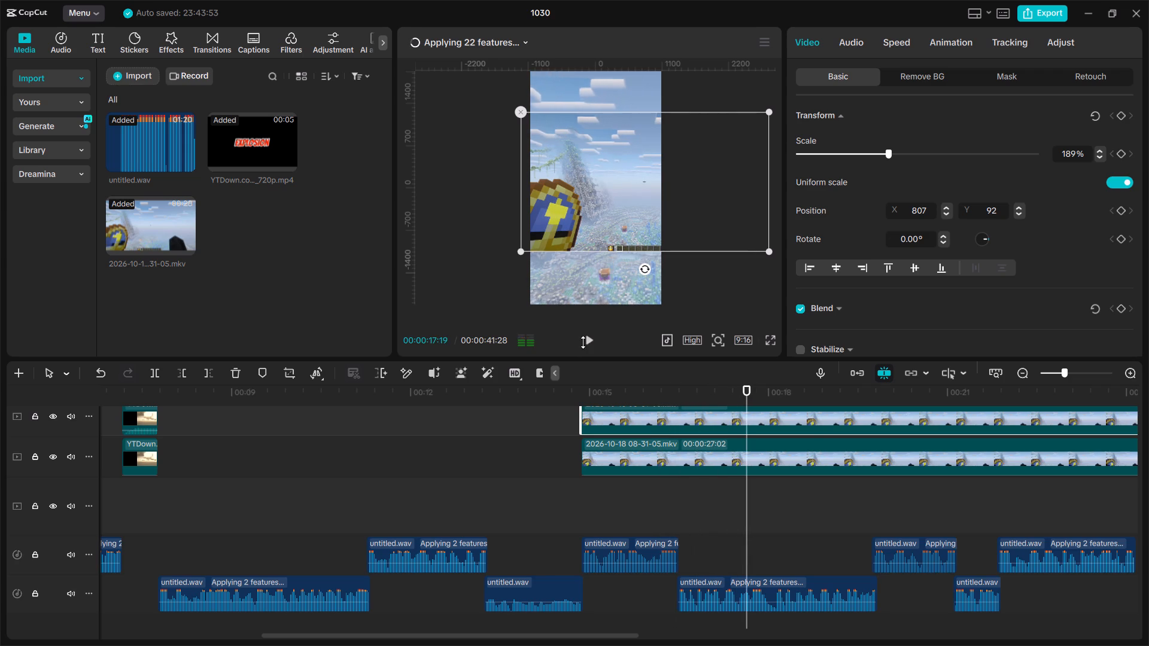
left_click(897, 40)
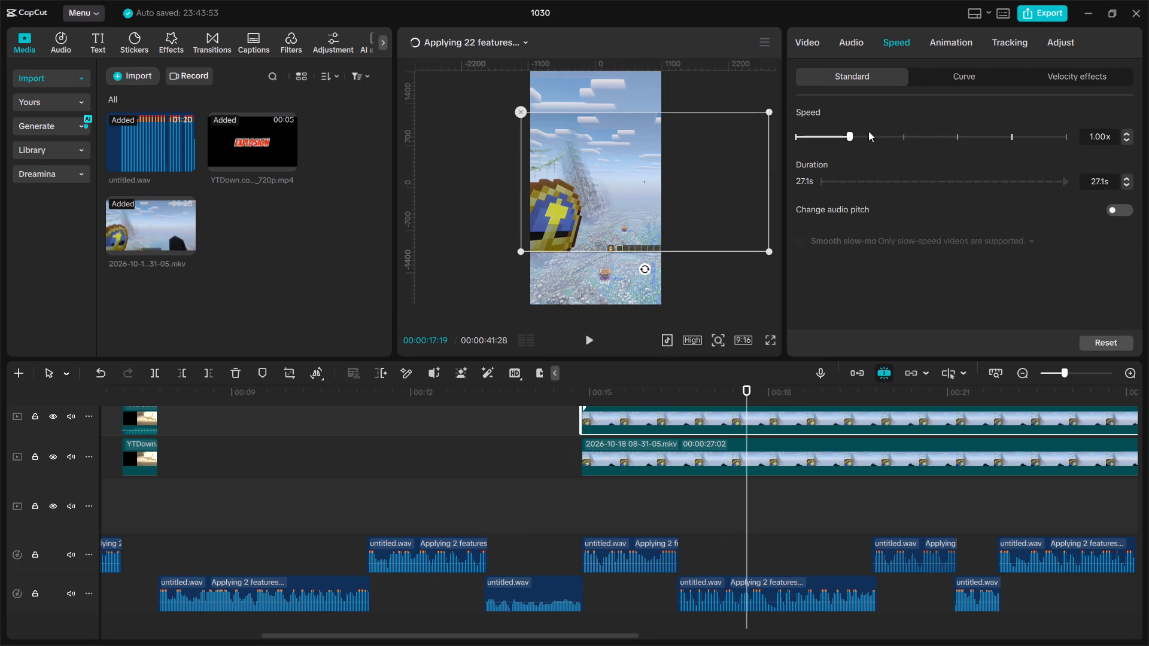
left_click_drag(858, 139, 957, 140)
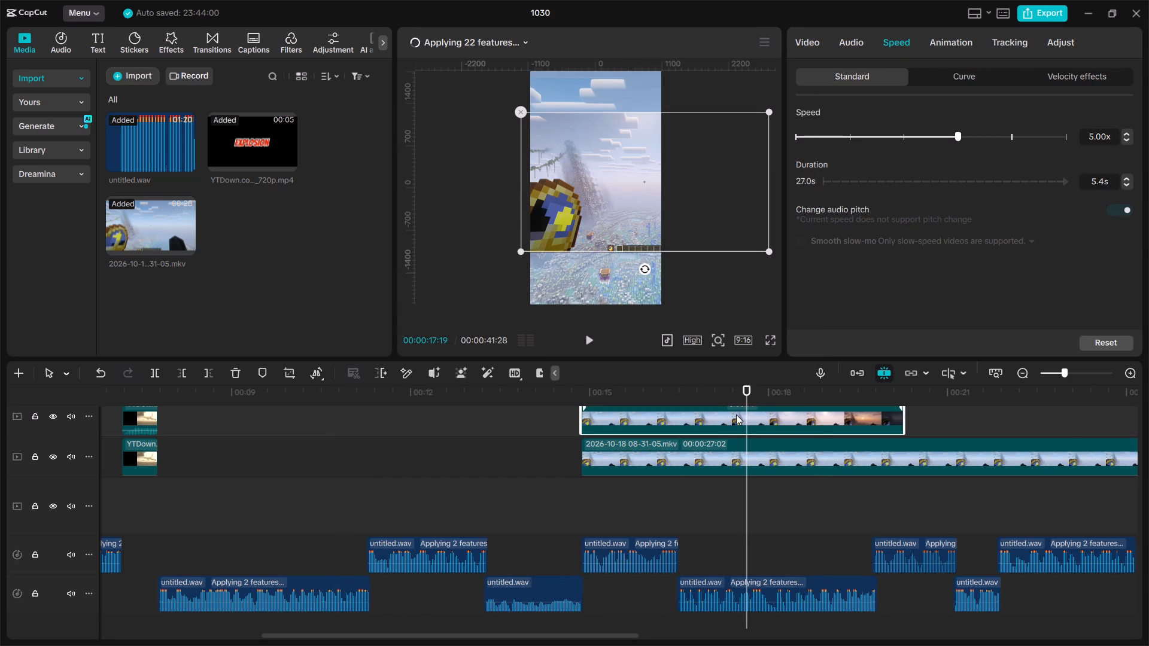
left_click(689, 459)
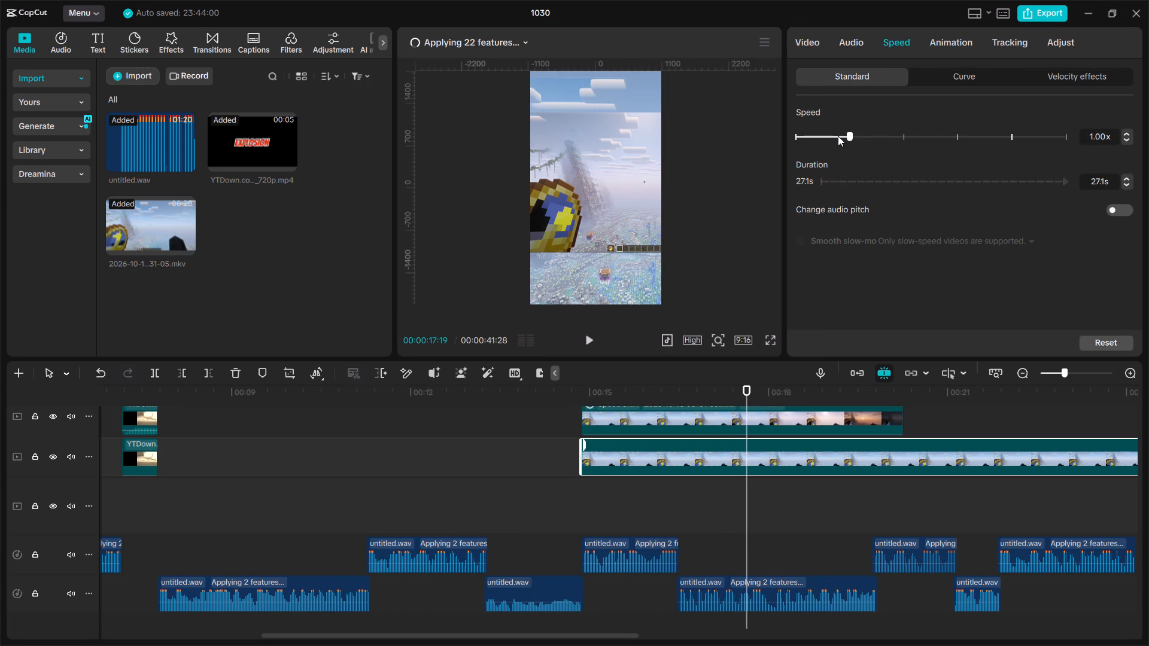
left_click_drag(851, 135, 957, 142)
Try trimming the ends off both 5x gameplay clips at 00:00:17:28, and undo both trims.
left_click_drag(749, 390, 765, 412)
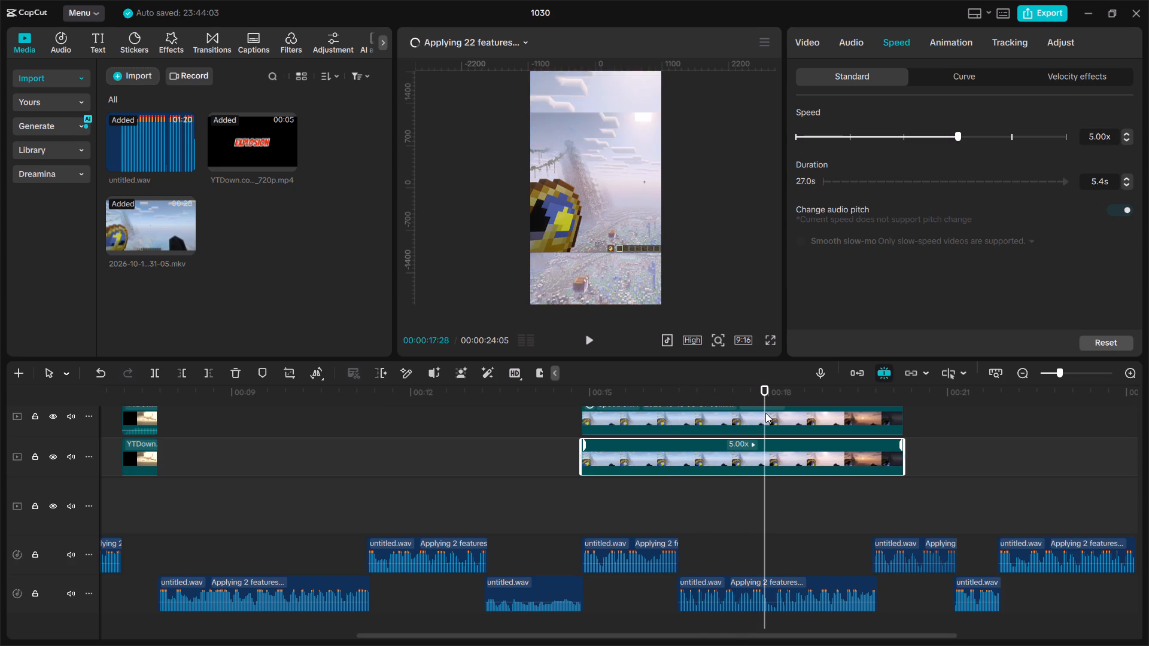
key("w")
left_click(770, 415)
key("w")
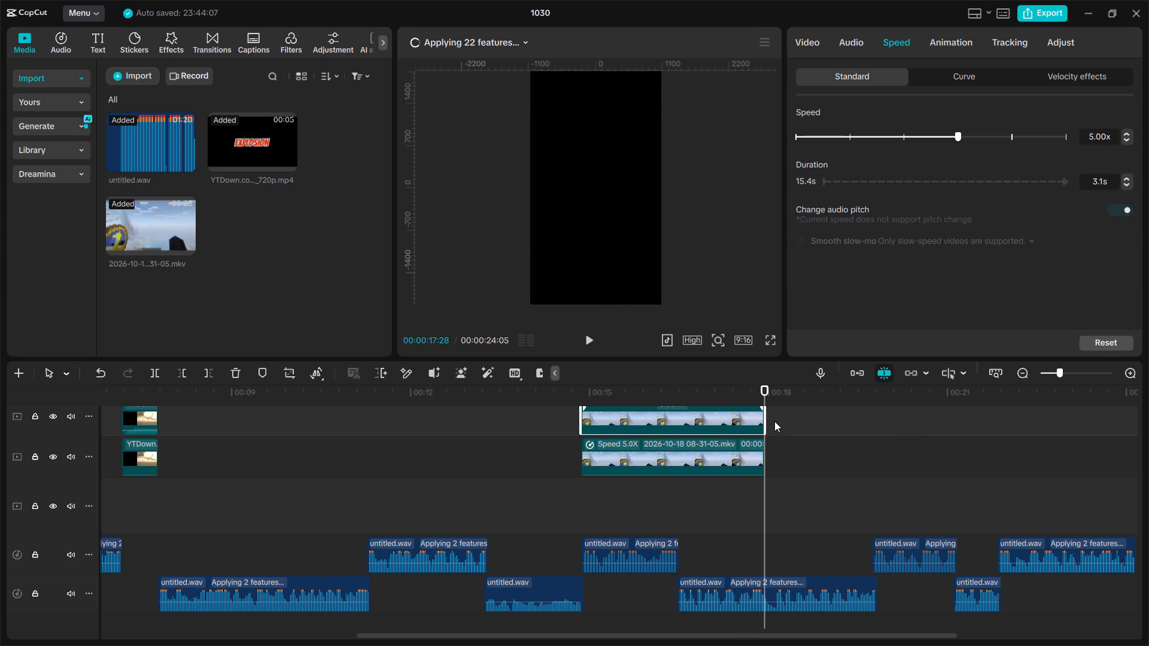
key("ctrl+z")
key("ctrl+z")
Trim the starts of both gameplay clips up to 00:00:17:11 and move the remaining parts back to about 15 seconds.
left_click_drag(760, 393, 731, 394)
key("q")
left_click(724, 447)
key("q")
left_click_drag(762, 451, 611, 455)
left_click_drag(762, 419, 616, 422)
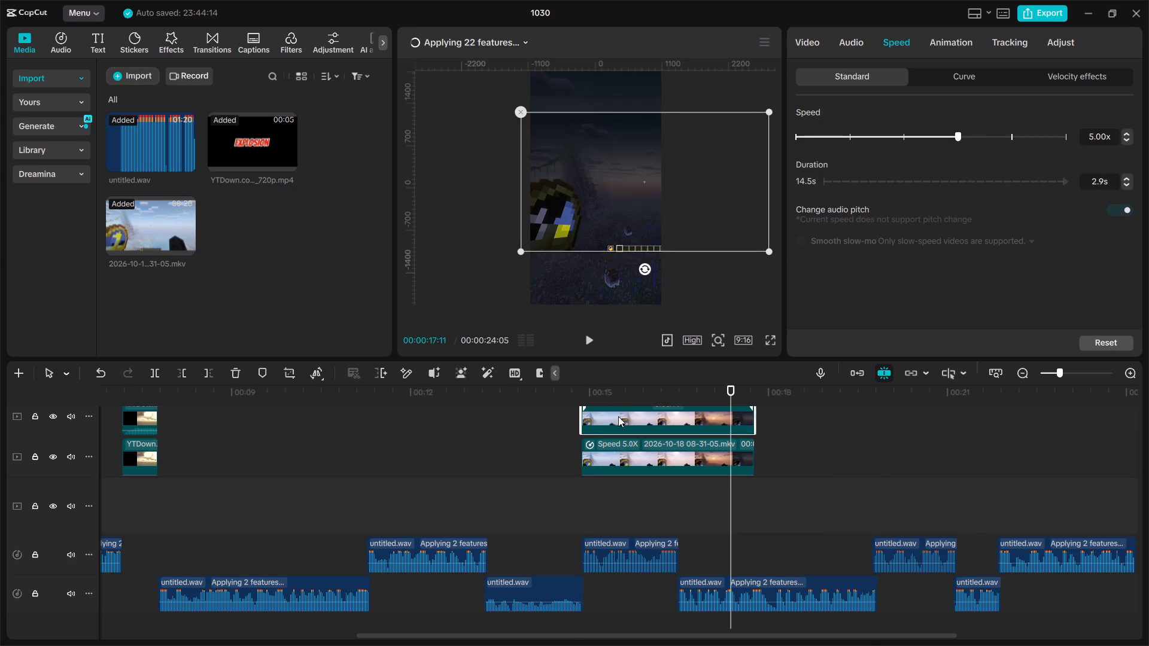
Trim the ends of both gameplay clips at 00:00:16:15, where the untitled.wav voice clip beneath them ends.
left_click_drag(627, 392, 579, 395)
key("space")
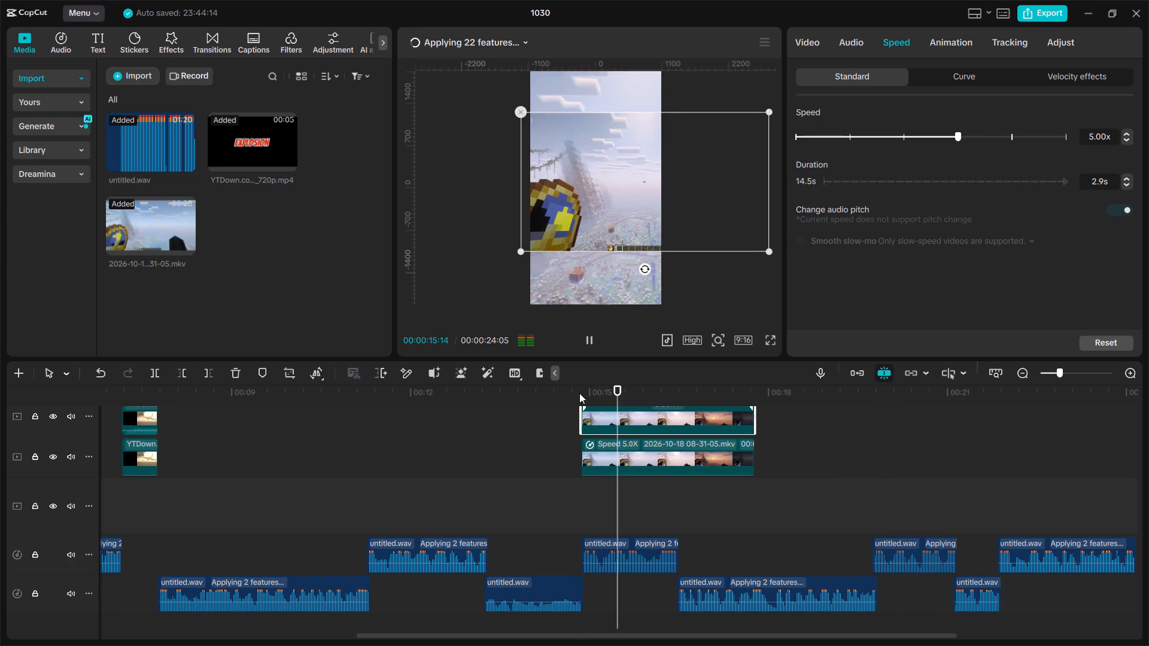
key("space")
key("space")
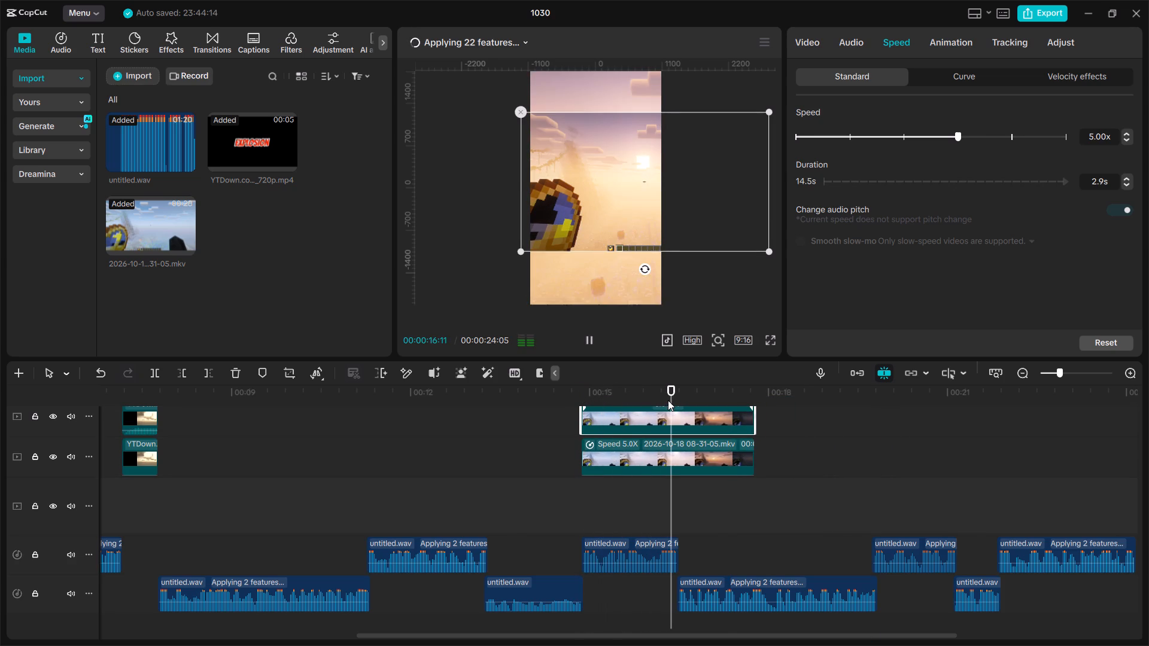
key("space")
left_click_drag(670, 395, 677, 397)
key("w")
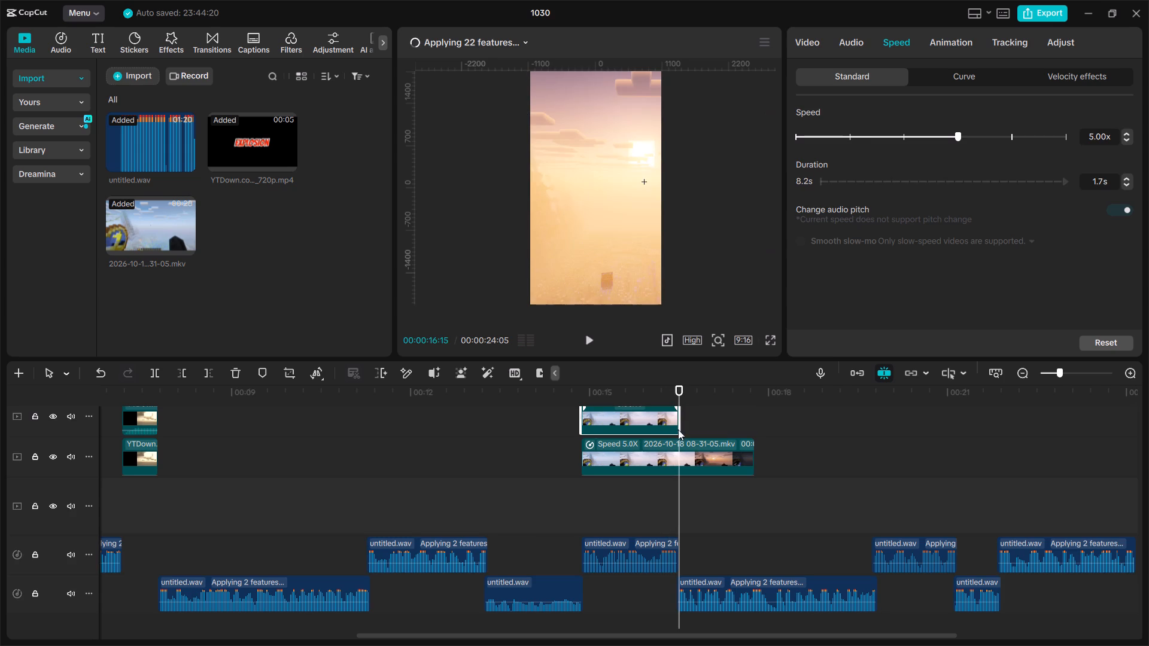
left_click(687, 457)
key("w")
Review the shortened 5x gameplay section from about 15 seconds, in full screen and in the normal preview.
left_click_drag(677, 395, 585, 400)
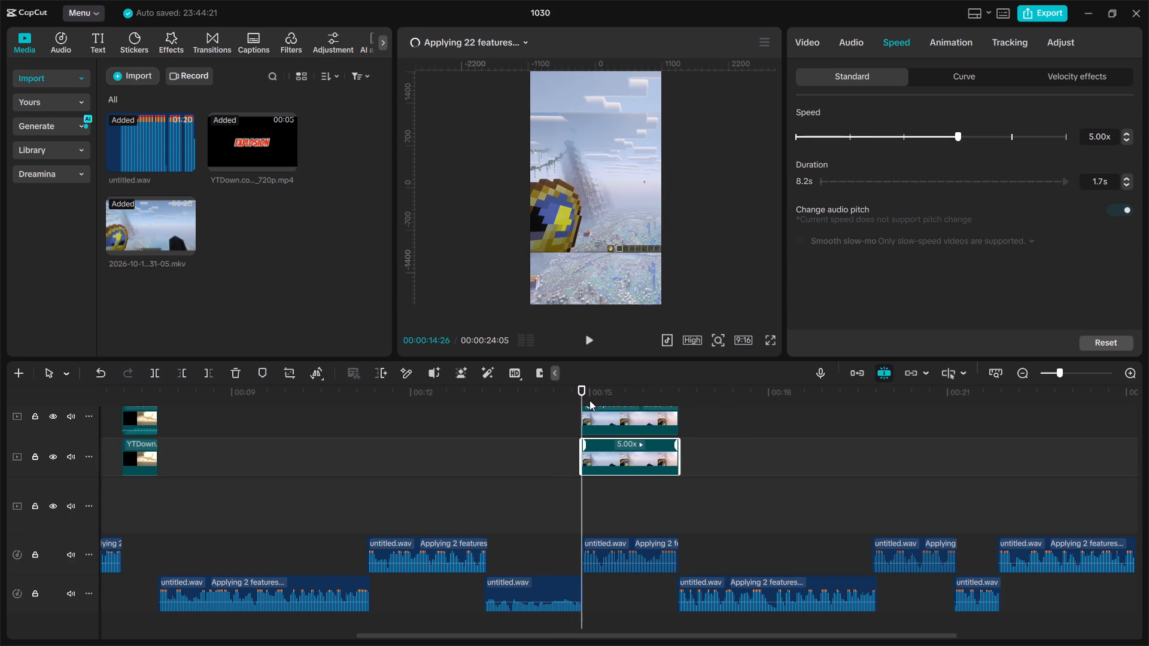
left_click(766, 336)
key("space")
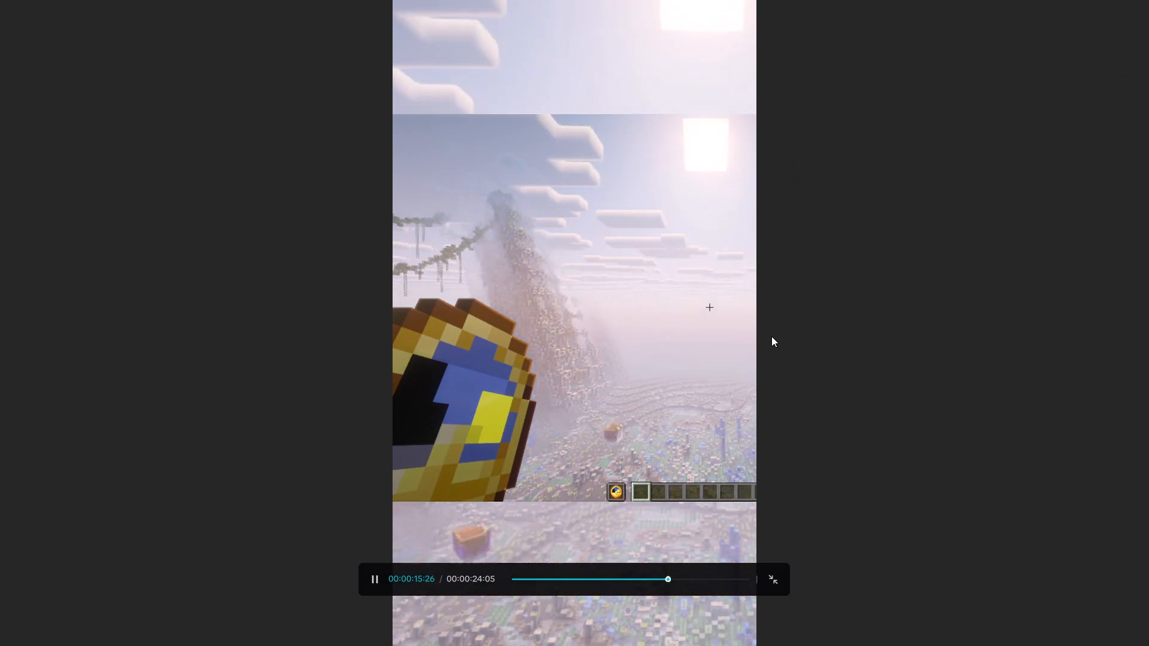
key("space")
key("Escape")
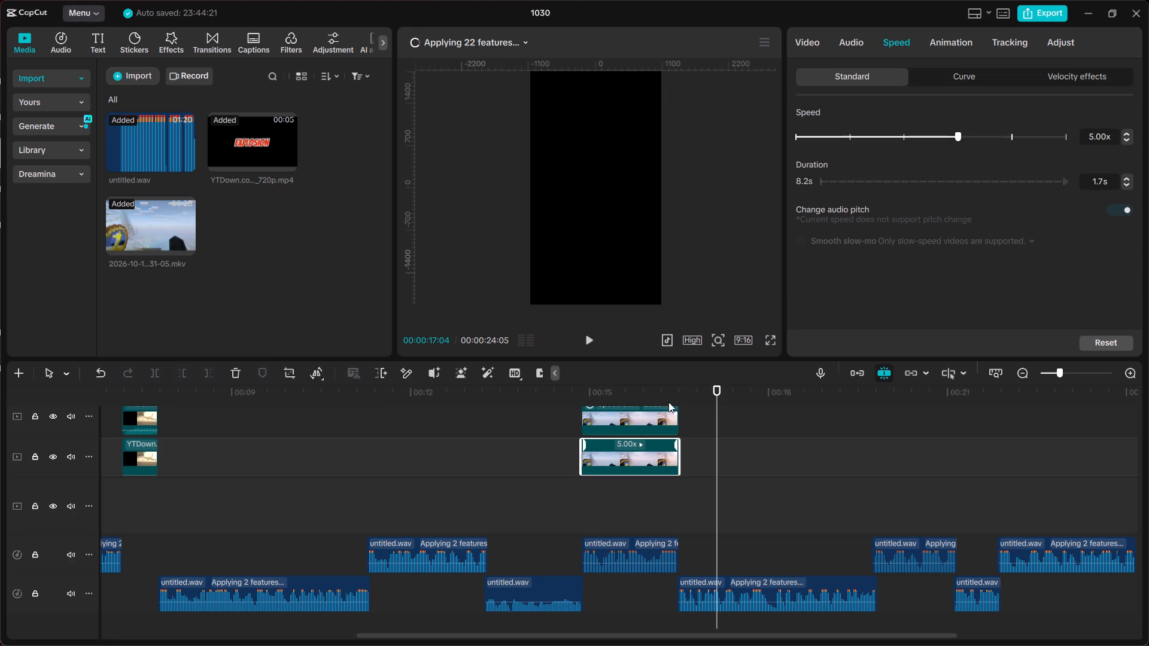
key("space")
left_click(676, 393)
left_click_drag(677, 389, 576, 383)
key("space")
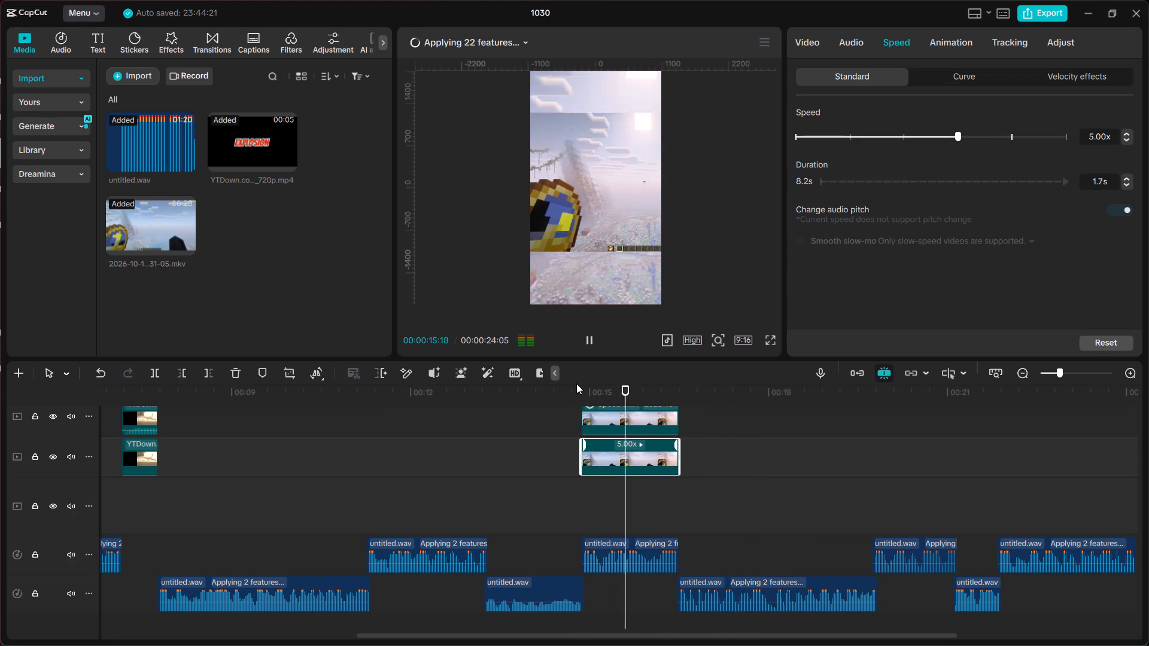
key("space")
left_click_drag(591, 385, 583, 394)
key("space")
key("space")
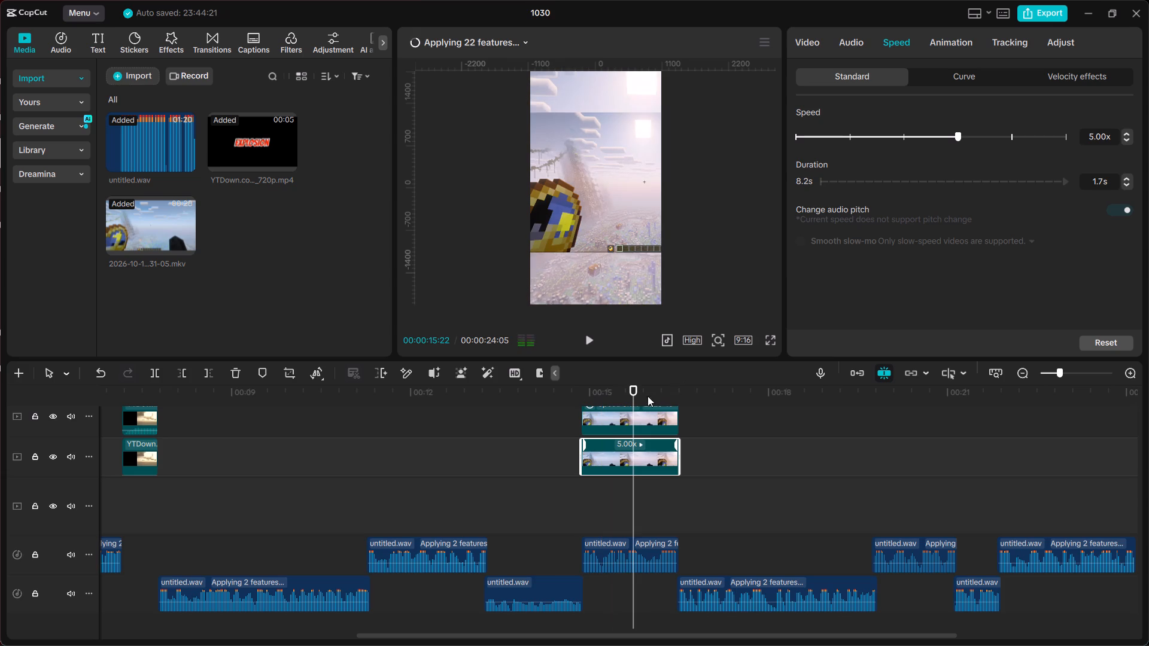
left_click_drag(627, 392, 575, 392)
Set the speed of both trimmed gameplay clips to 2.00x.
scroll(692, 432, "up", 5, "ctrl")
left_click(661, 410)
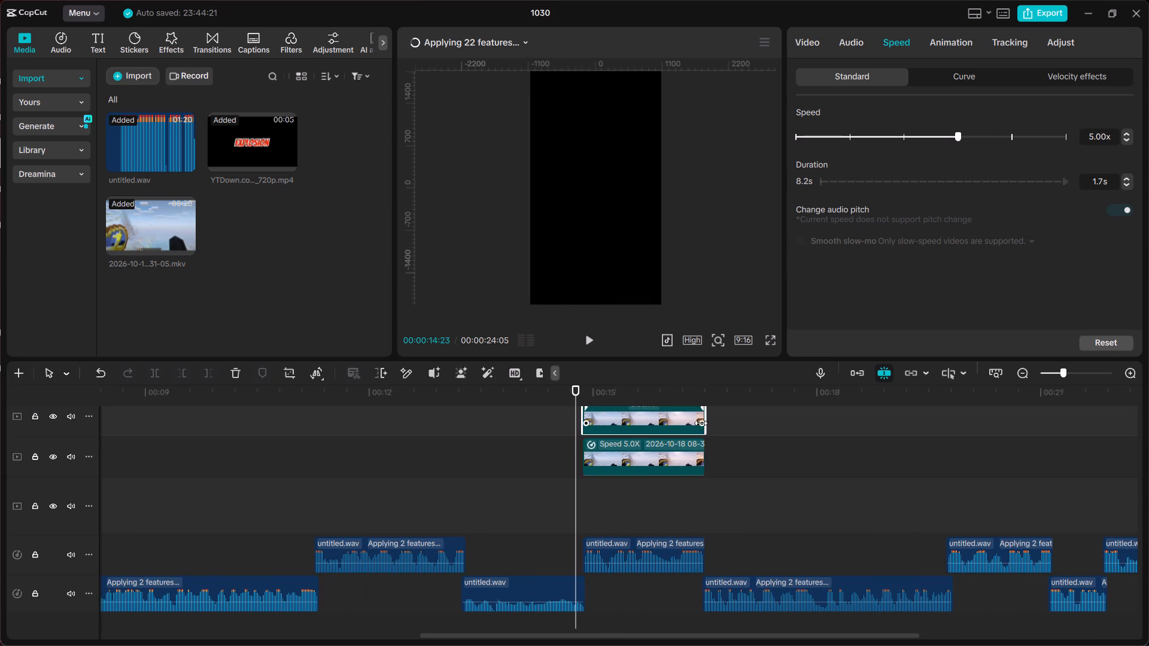
left_click_drag(920, 138, 907, 138)
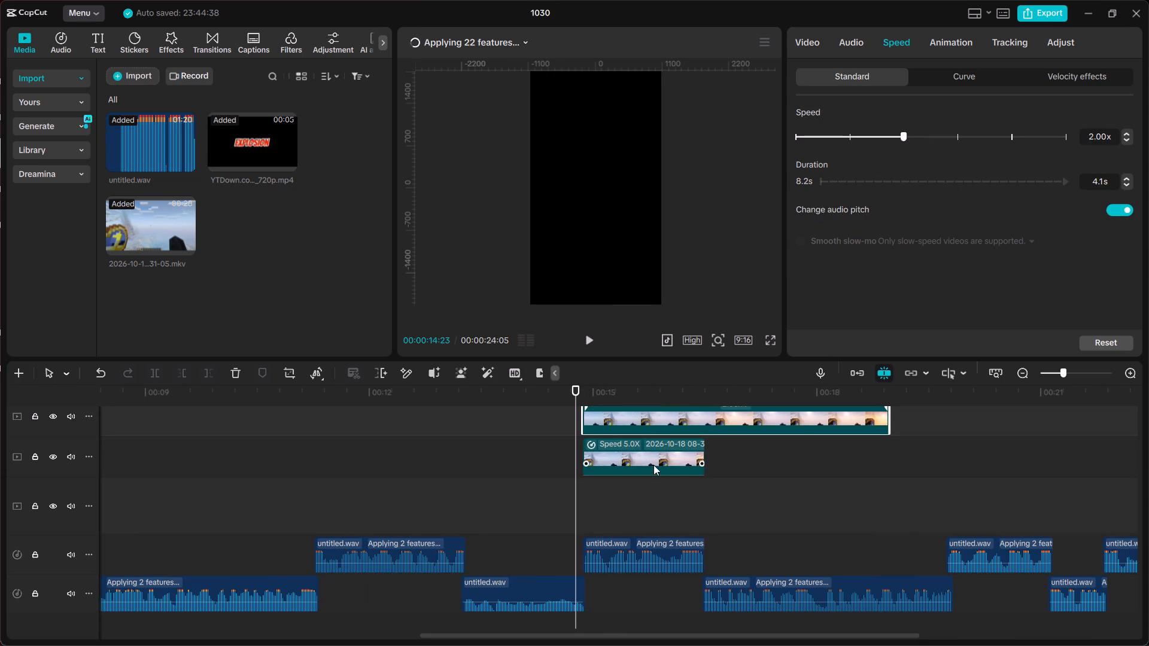
left_click(651, 459)
left_click_drag(950, 135, 909, 141)
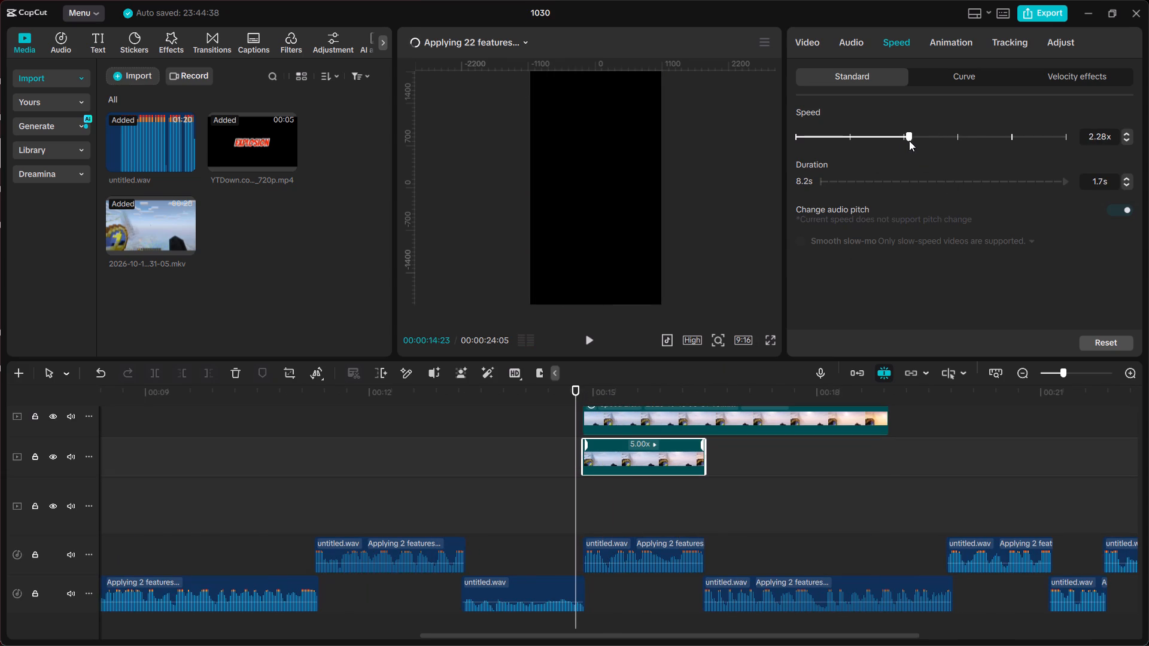
left_click_drag(909, 141, 904, 141)
Trim the starts of both 2x gameplay clips up to 00:00:16:14 and move them back to about 15 seconds.
left_click(592, 339)
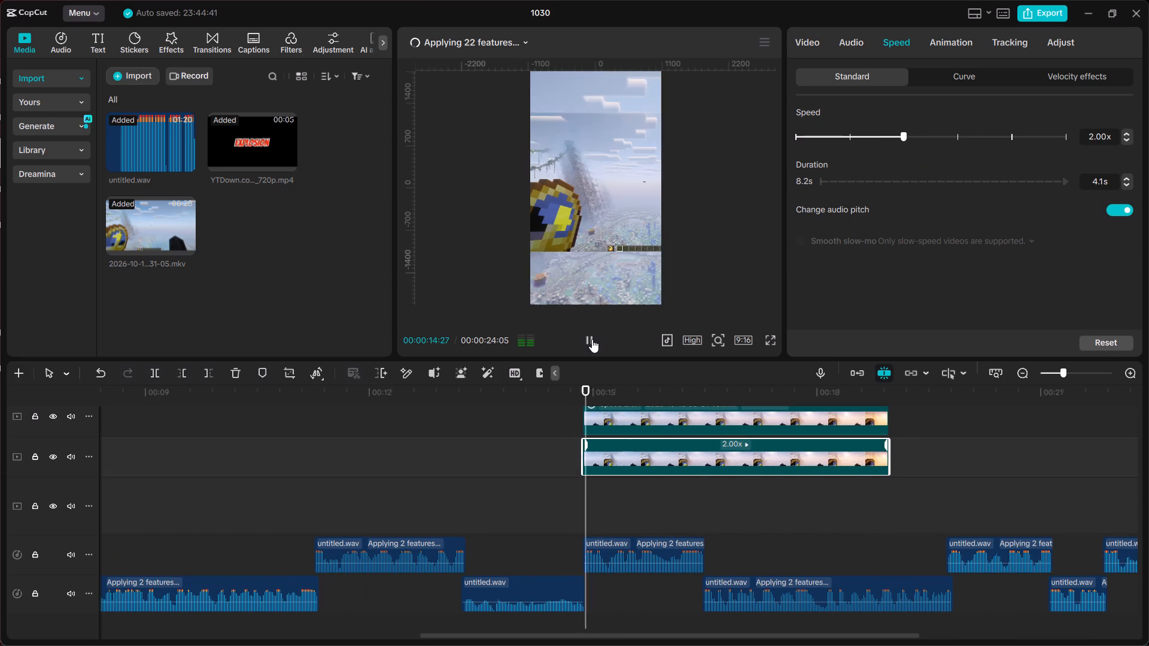
left_click(592, 339)
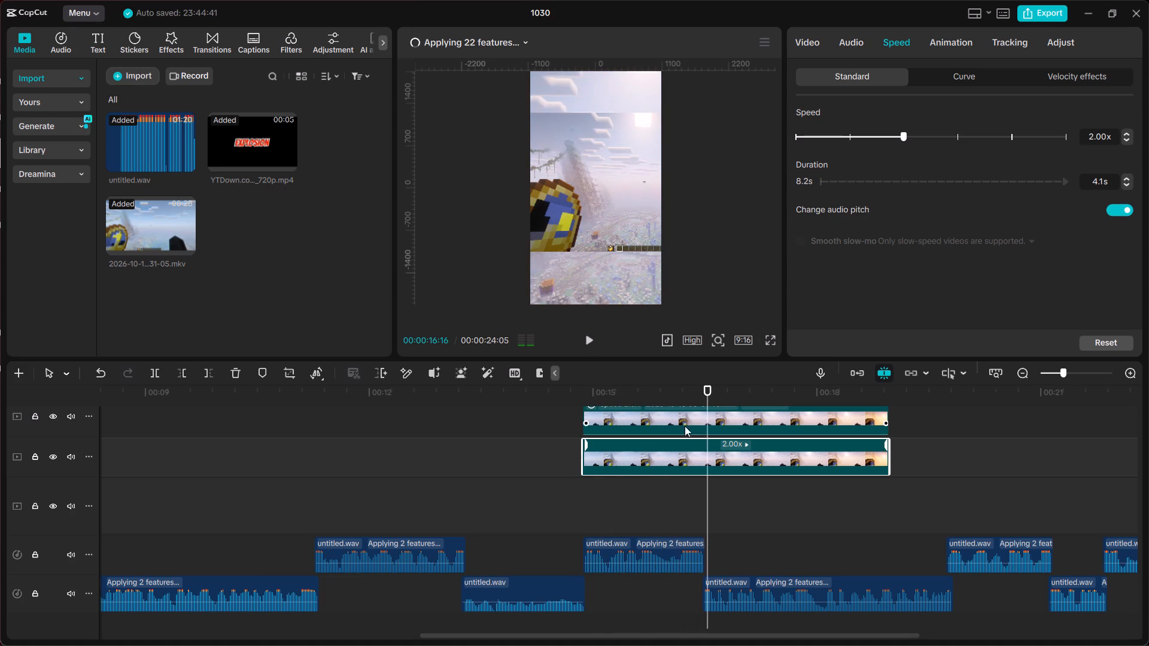
left_click(700, 398)
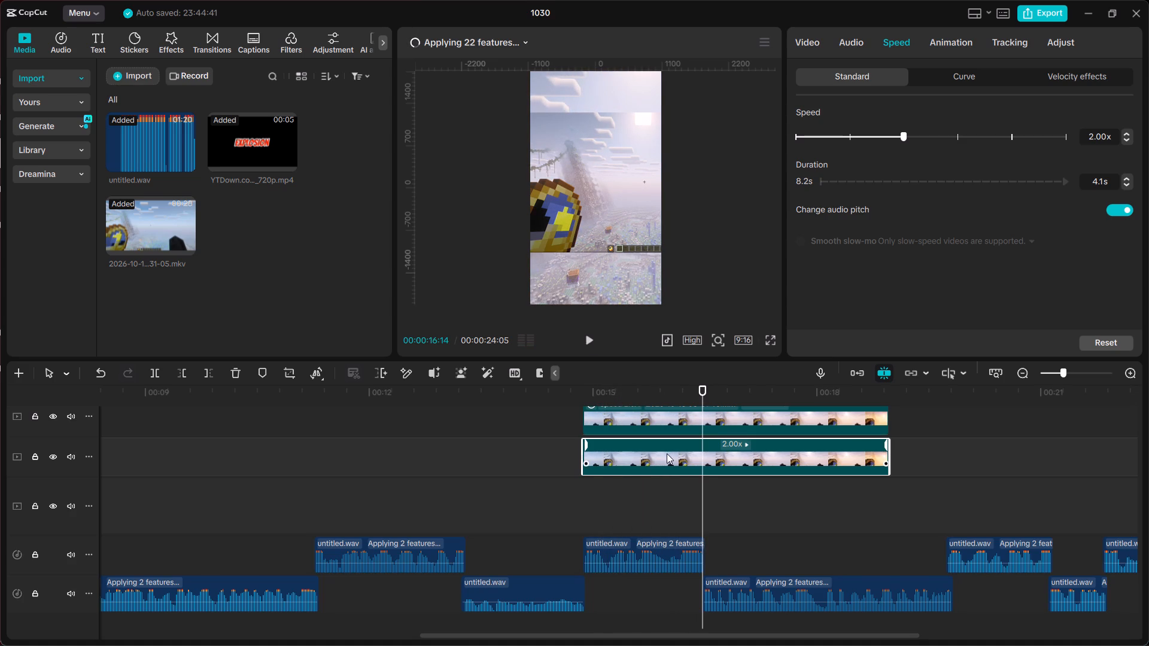
key("q")
left_click(689, 424)
key("q")
left_click_drag(738, 418, 652, 421)
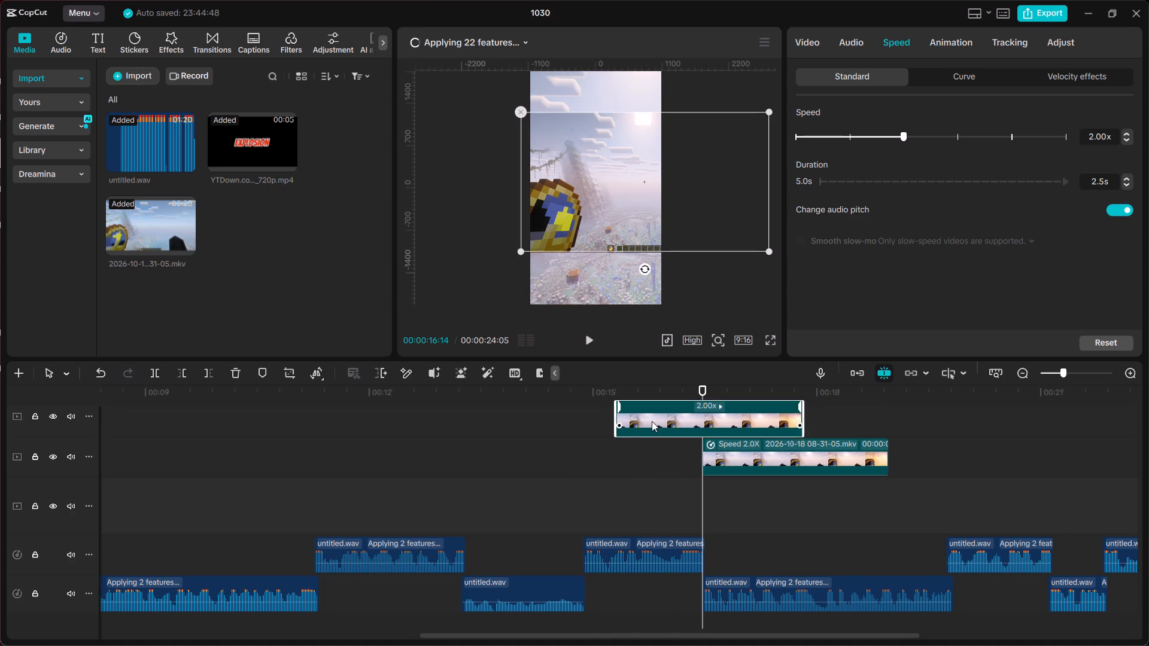
left_click_drag(652, 421, 626, 420)
left_click_drag(743, 451, 625, 449)
Trim the ends of both 2x gameplay clips at 00:00:16:14 to match the voice clip's end.
key("w")
left_click(709, 409)
key("w")
Review the 2x gameplay section in full screen, starting at and slightly before its beginning at about 15 seconds.
left_click_drag(703, 397, 586, 397)
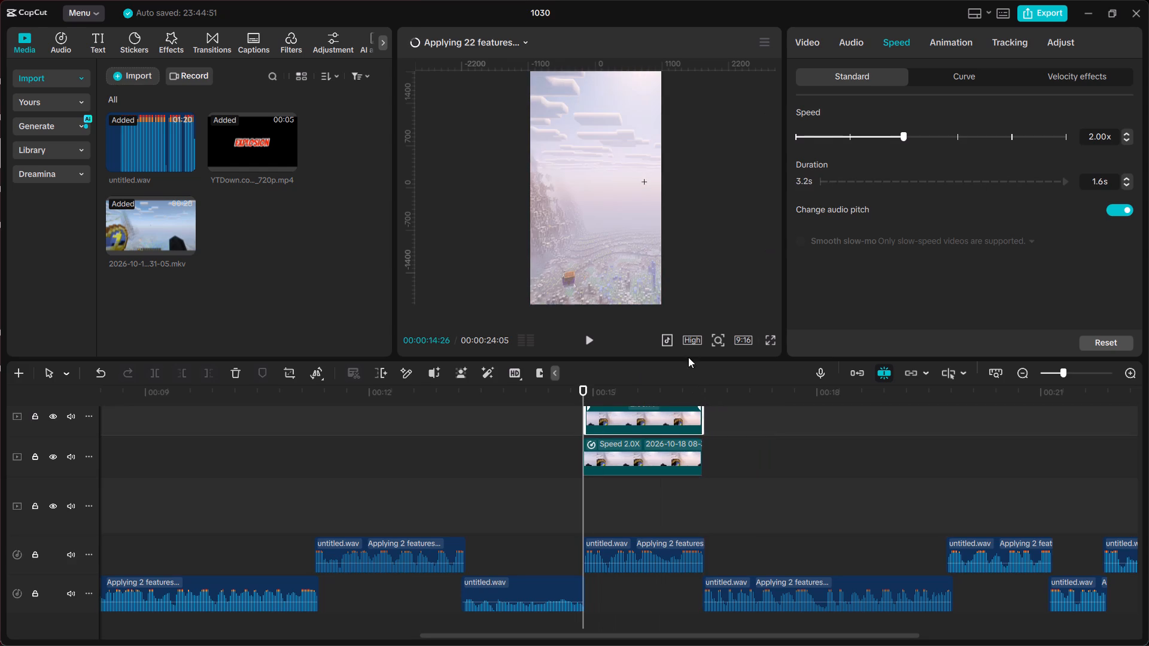
left_click(772, 340)
key("space")
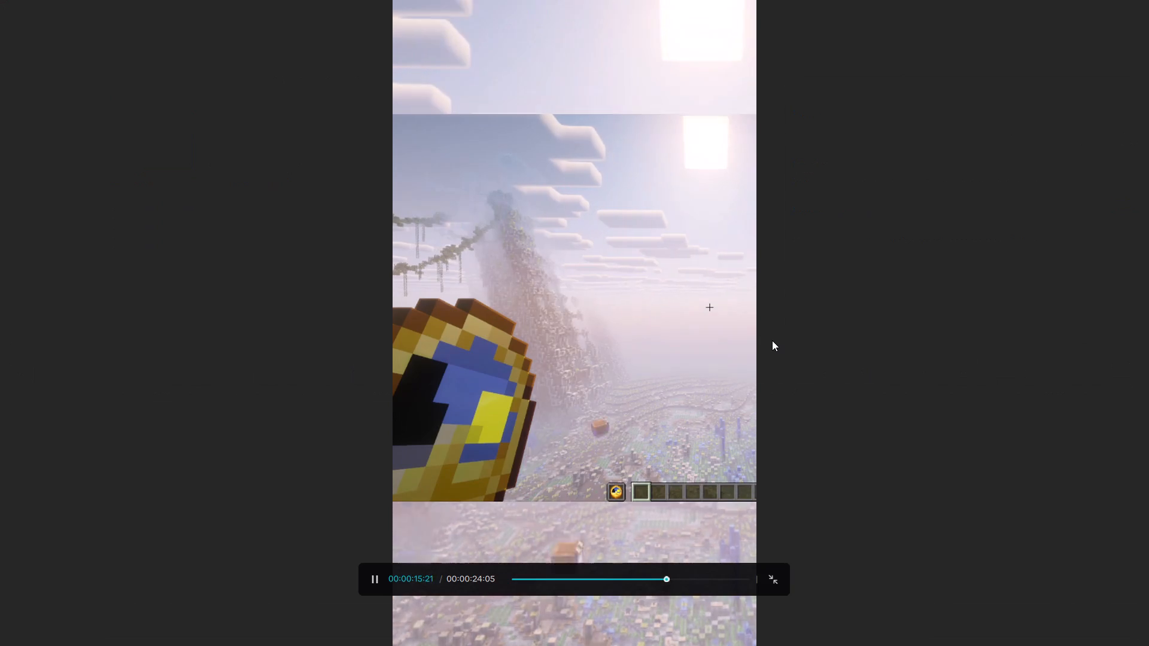
key("space")
key("Escape")
left_click_drag(631, 383, 613, 388)
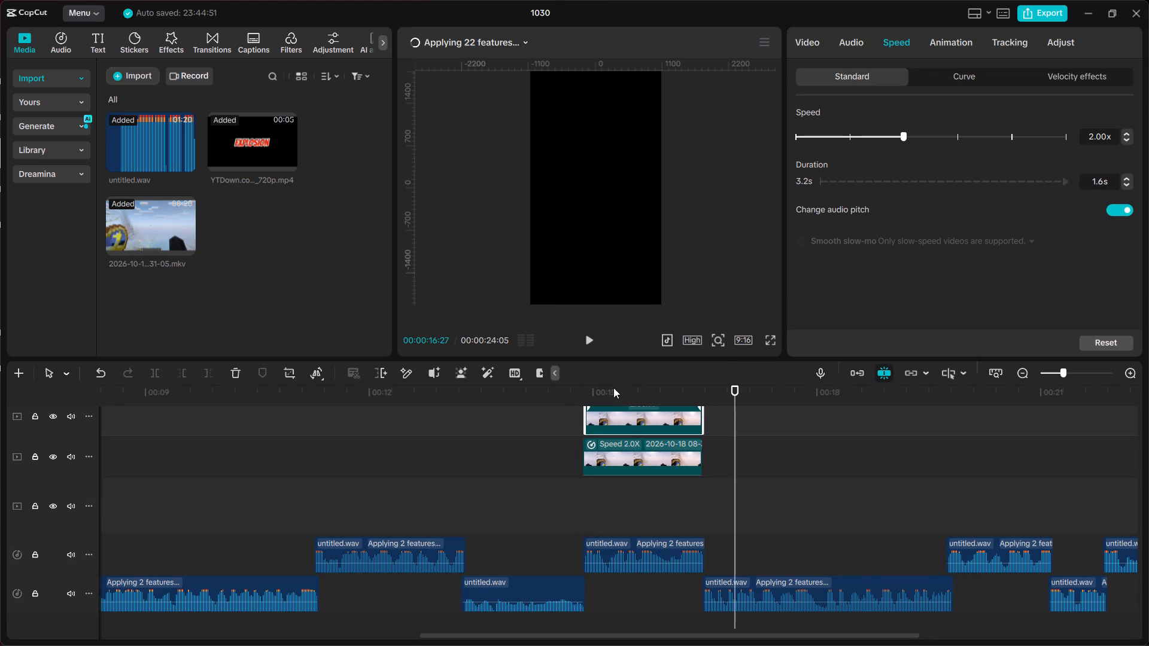
left_click_drag(613, 388, 555, 390)
left_click_drag(572, 390, 557, 392)
left_click(775, 339)
key("space")
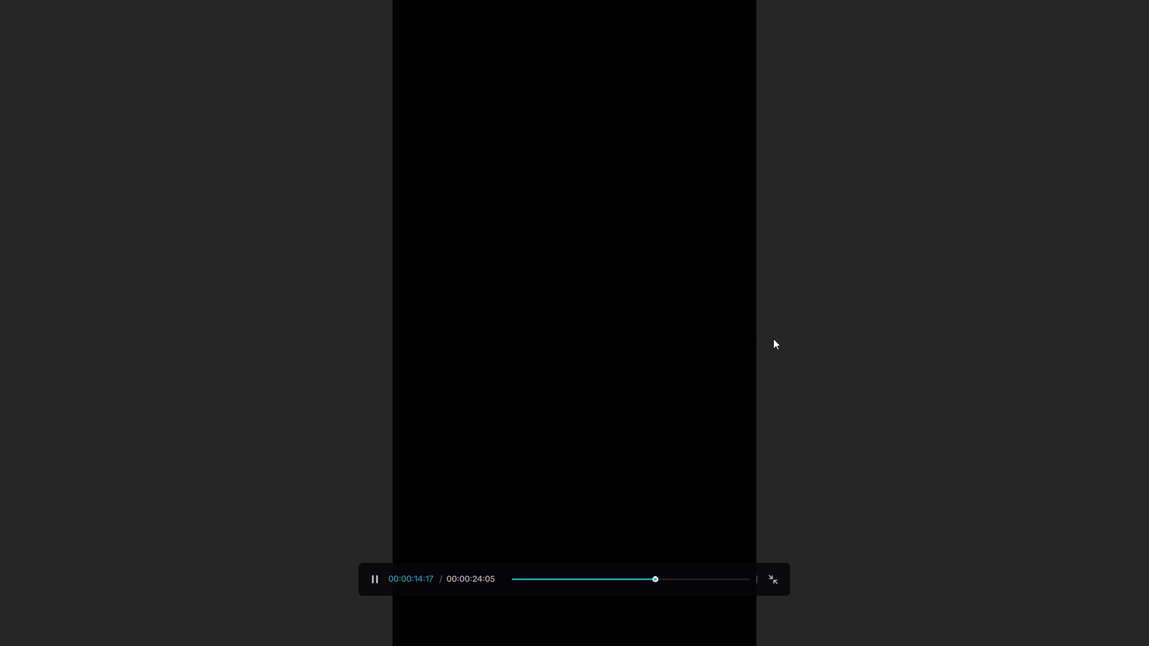
key("space")
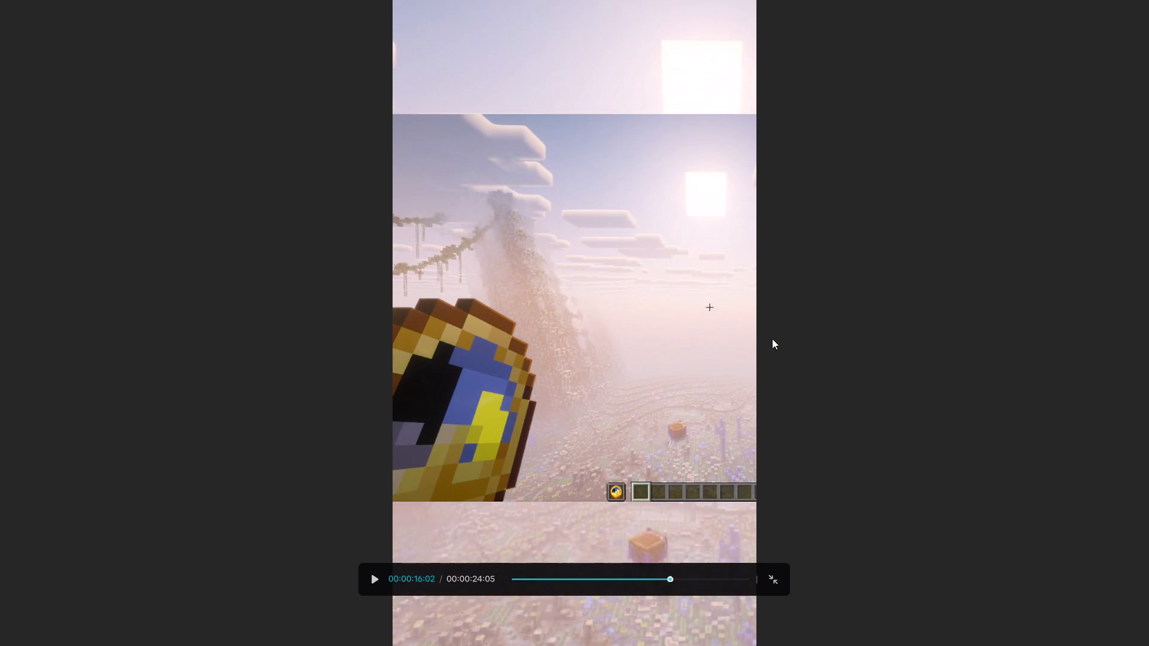
key("Escape")
key("space")
key("space")
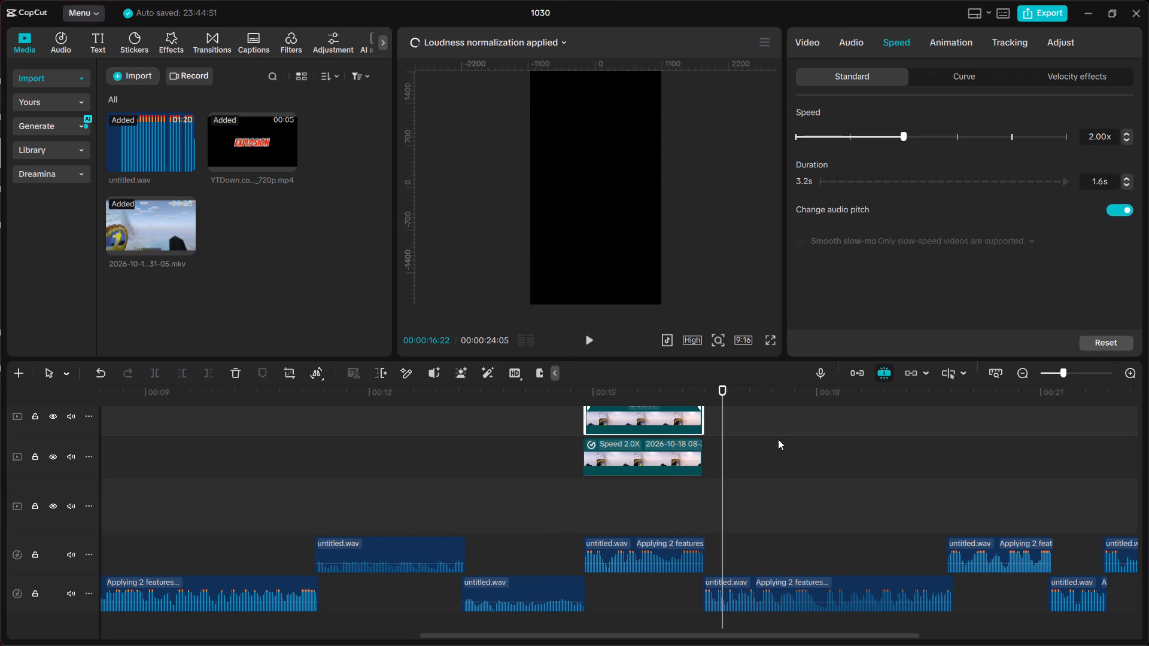
Import the subscribe short video from the Documents folder inside Downloads.
scroll(773, 450, "down", 6, "ctrl")
left_click(137, 71)
left_click(157, 97)
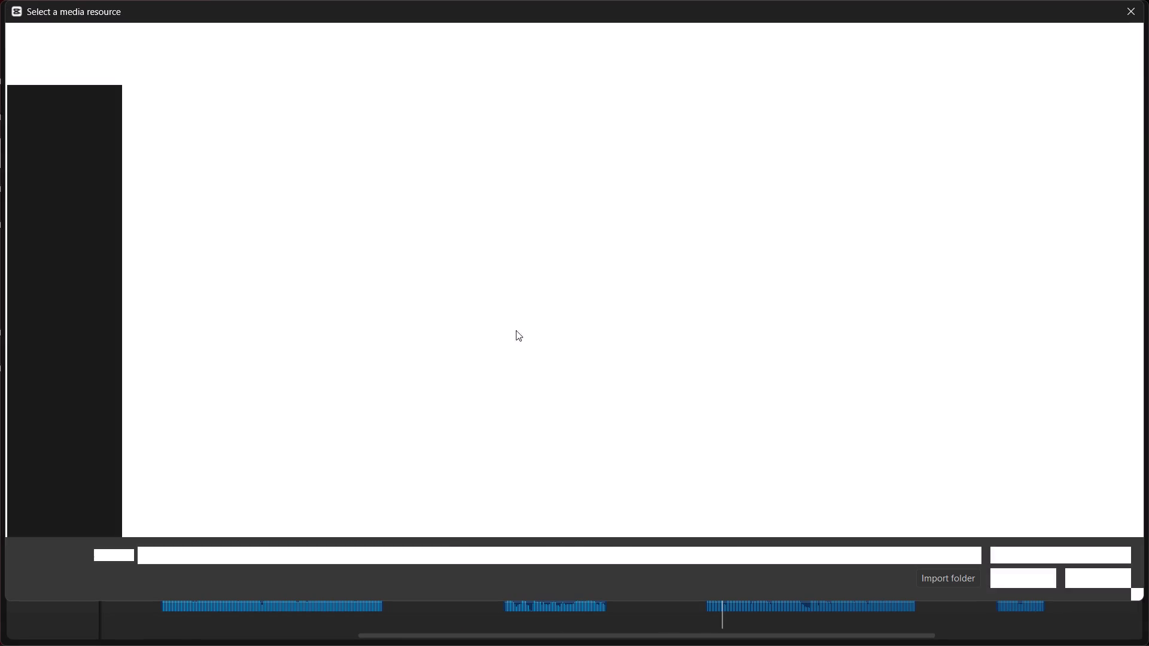
left_click(96, 199)
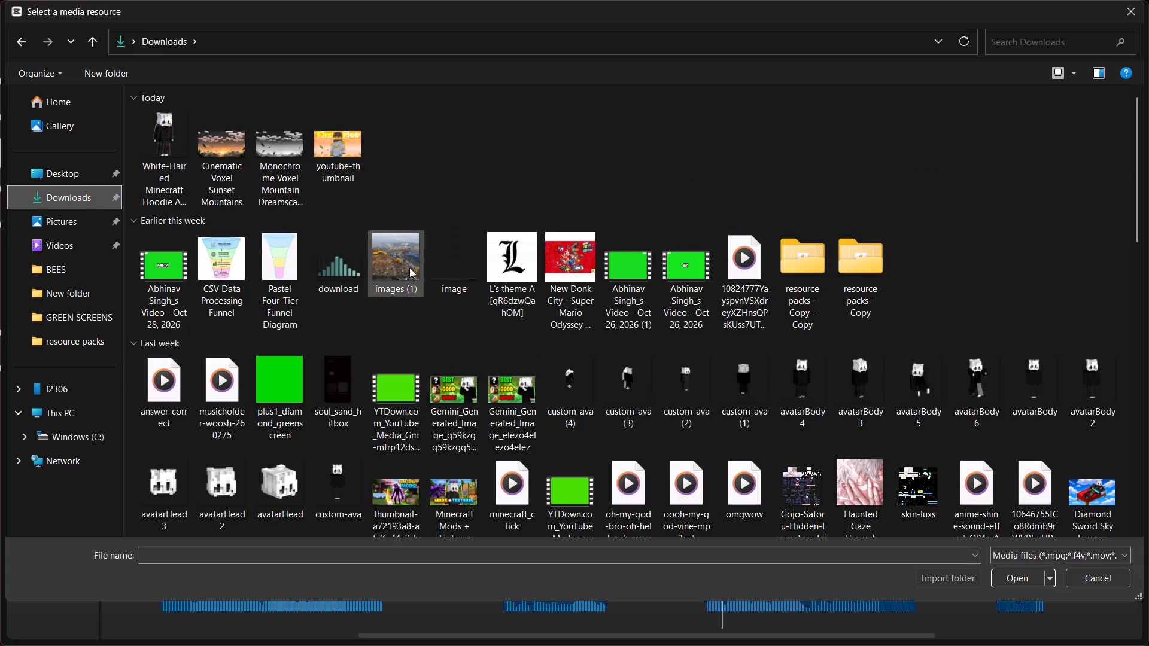
scroll(700, 337, "down", 3)
scroll(248, 414, "down", 1)
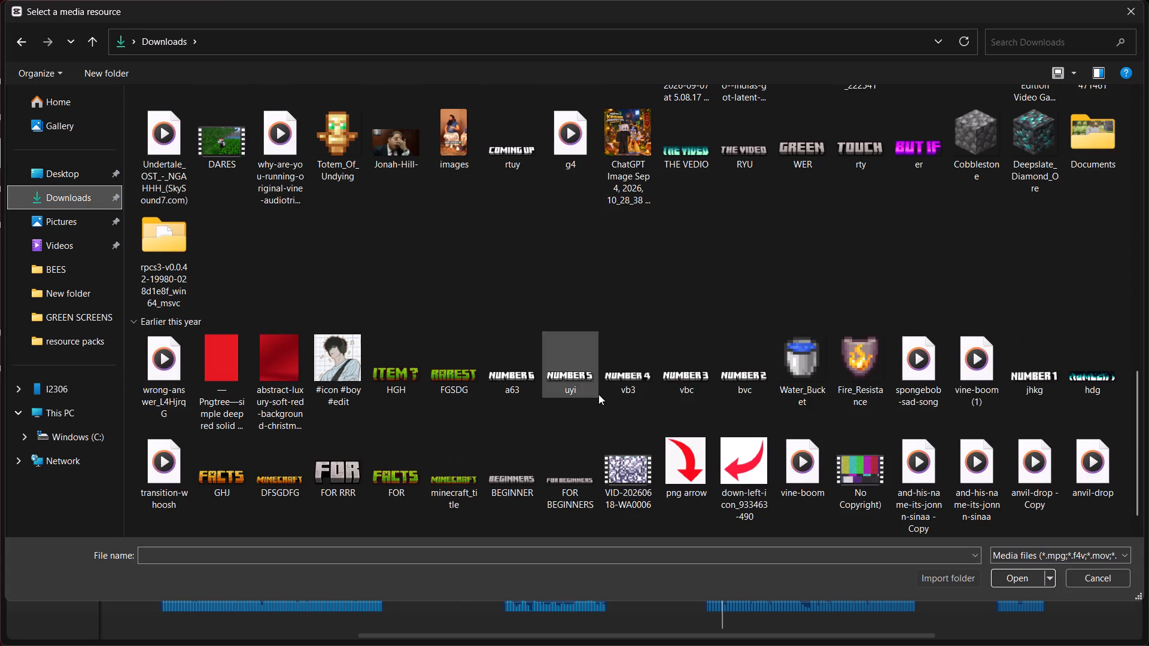
double_click(1081, 148)
left_click(196, 252)
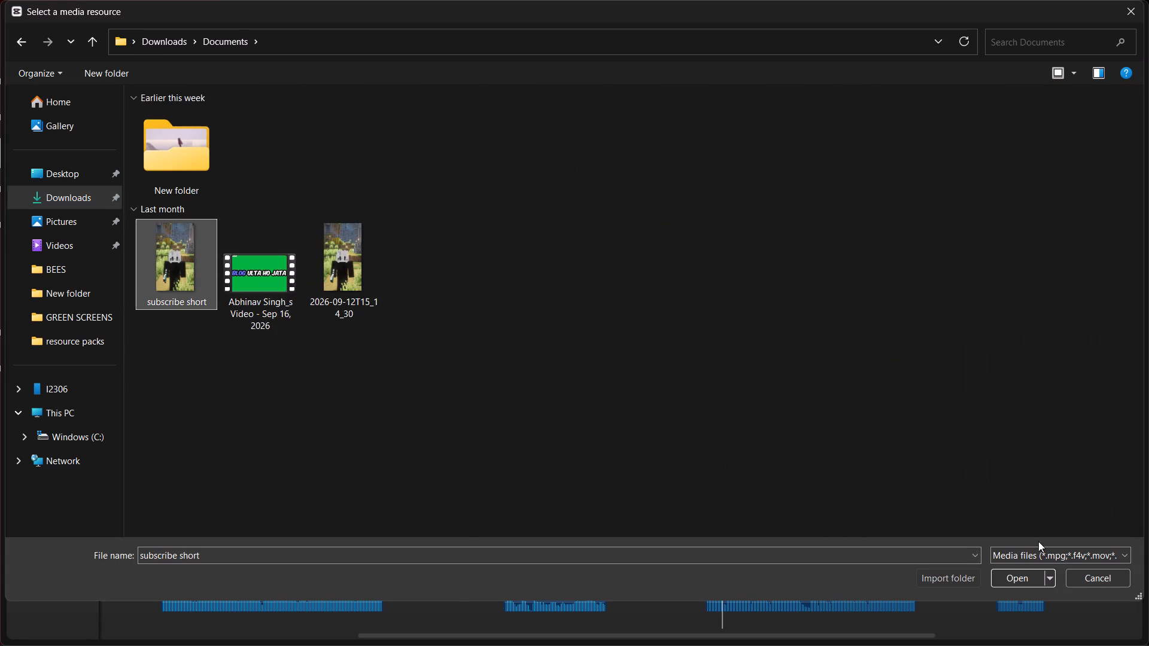
left_click(1008, 572)
Place subscribe short.mp4 on the lower gameplay clip's track, directly after that clip at about 16.5 seconds.
left_click_drag(253, 225, 702, 443)
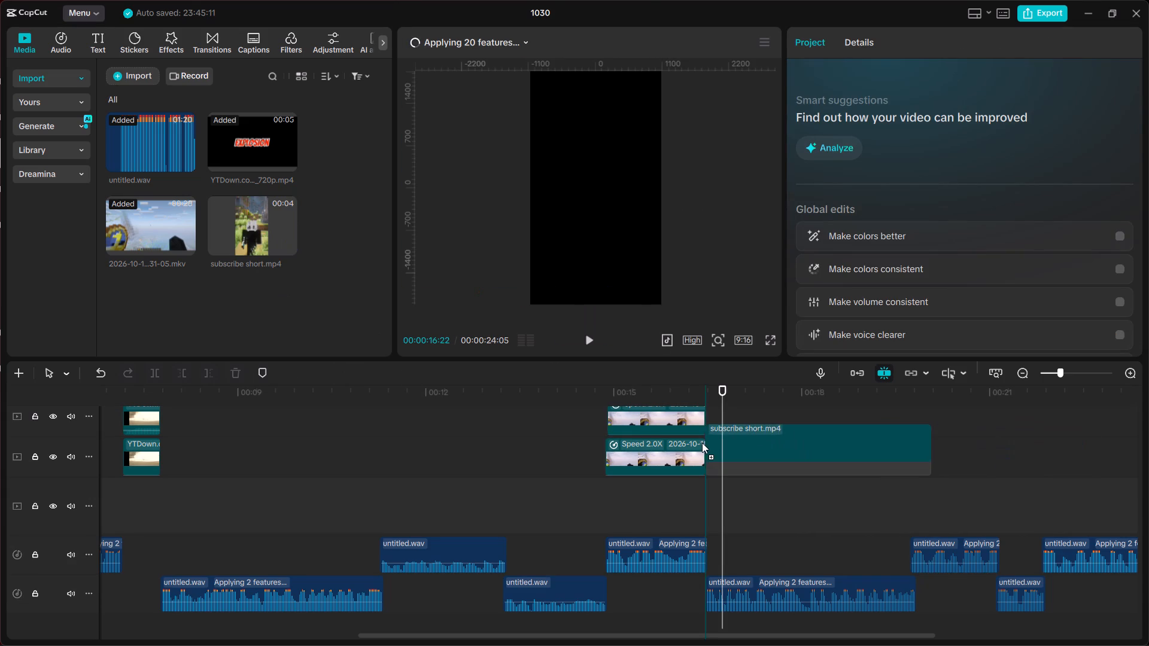
left_click_drag(702, 443, 704, 451)
Trim the end of subscribe short.mp4 to a duration of 00:00:03:08, close to where the voice clip beneath it ends.
left_click(740, 452)
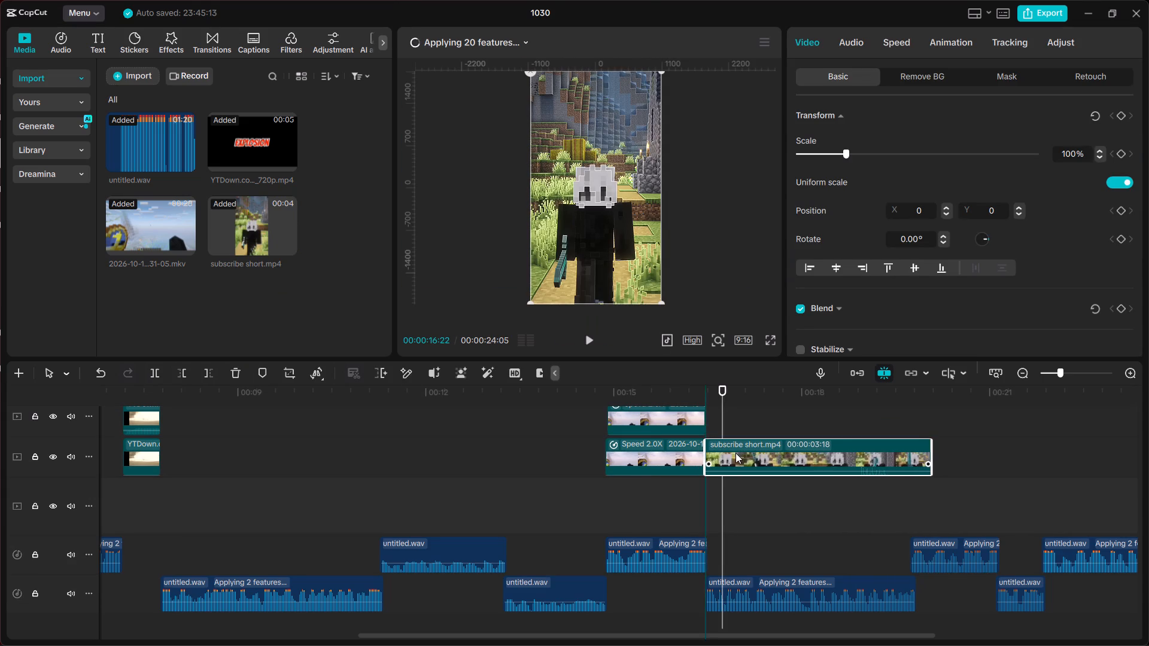
left_click(737, 452)
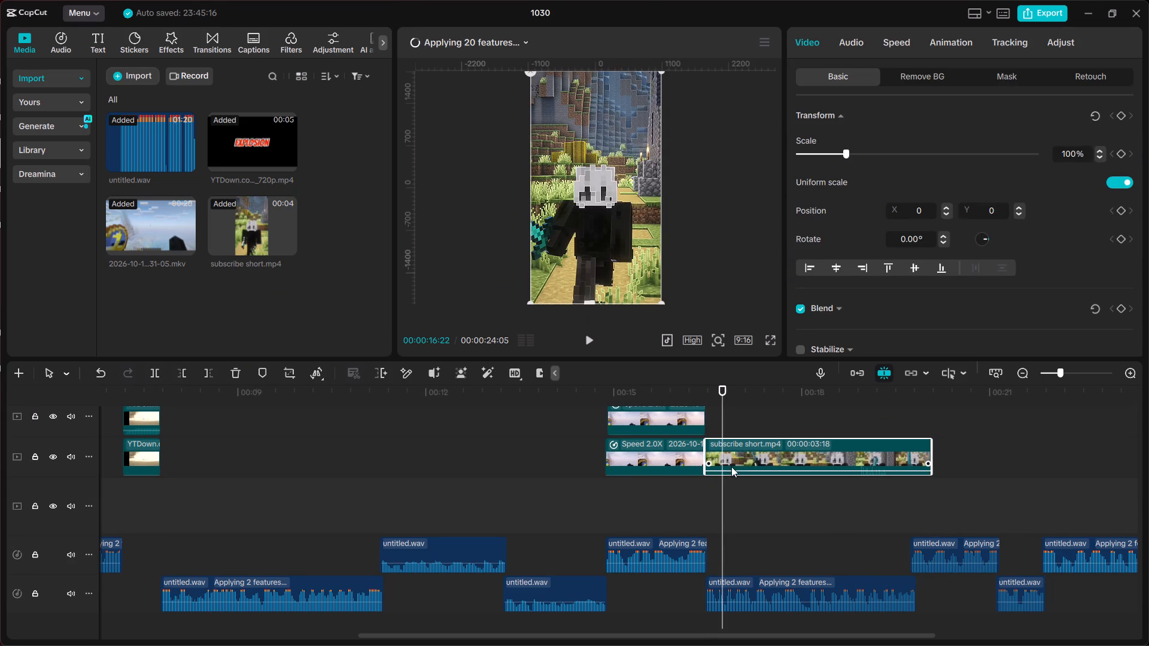
key("space")
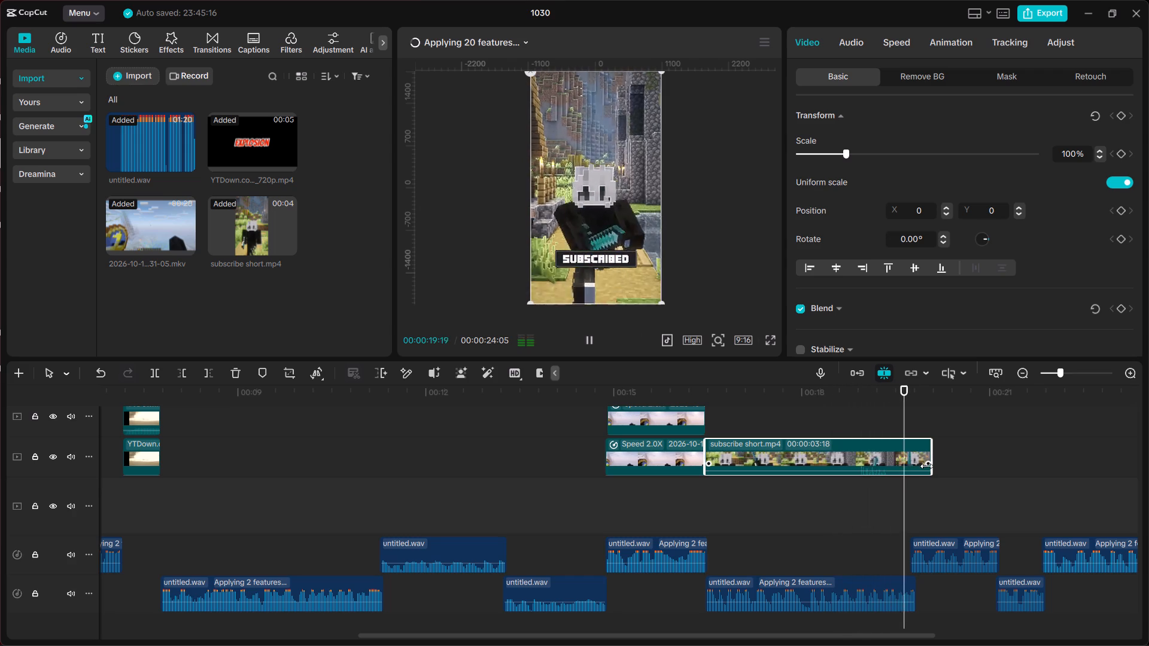
key("space")
key("space")
left_click(913, 386)
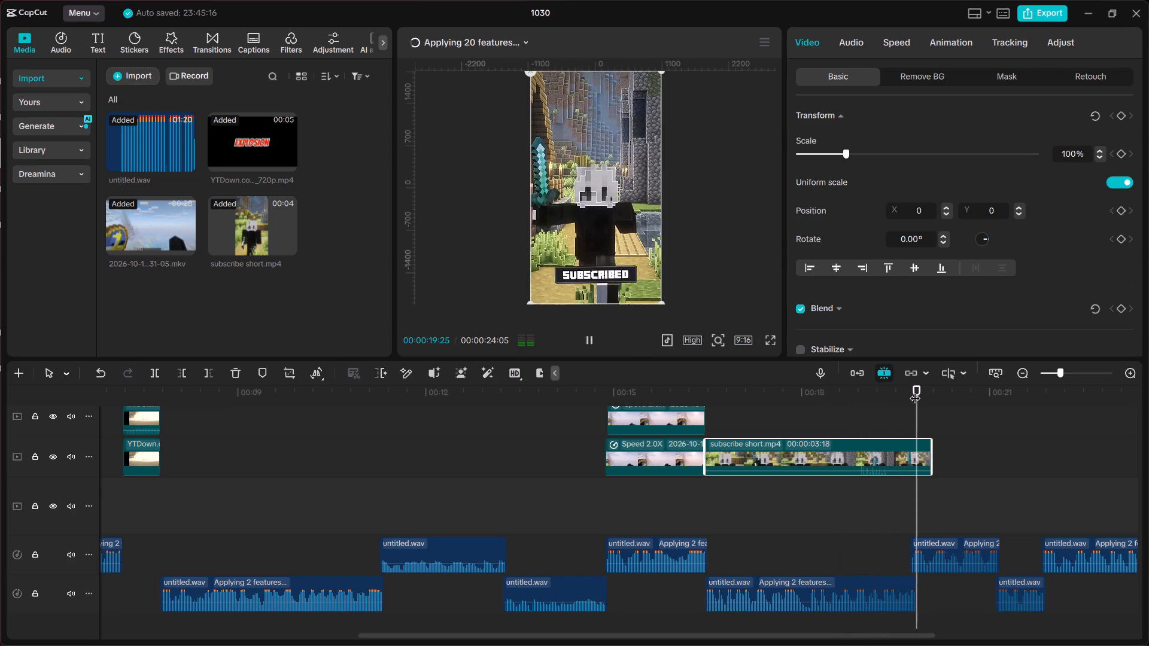
key("w")
key("space")
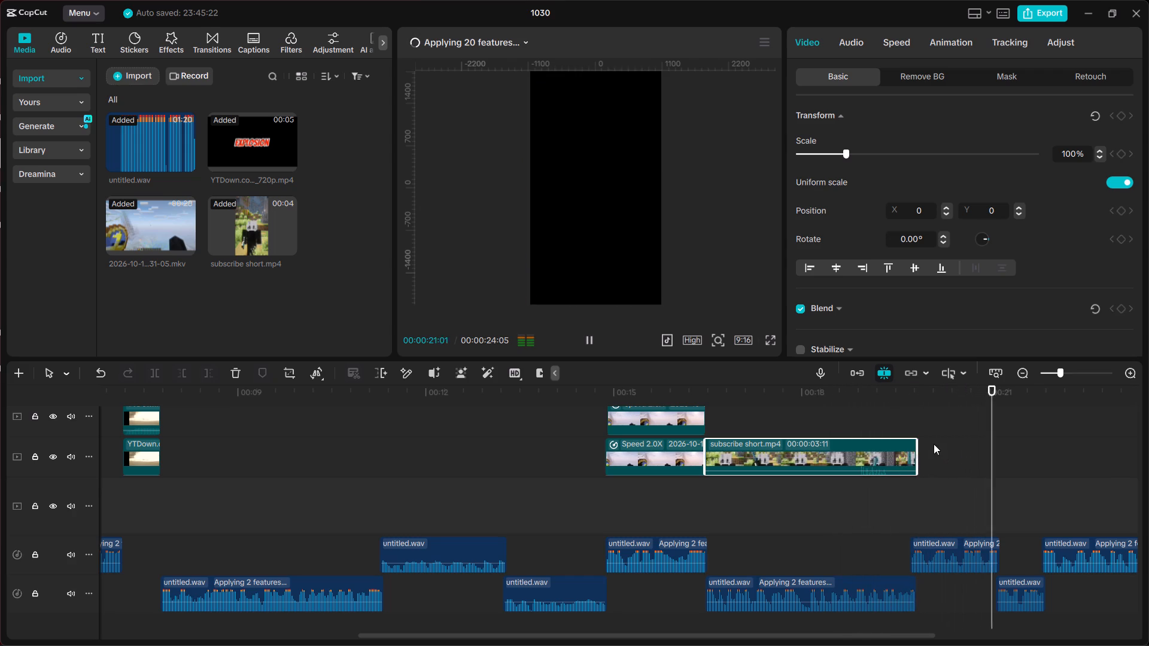
key("space")
left_click_drag(913, 403, 907, 400)
key("w")
key("space")
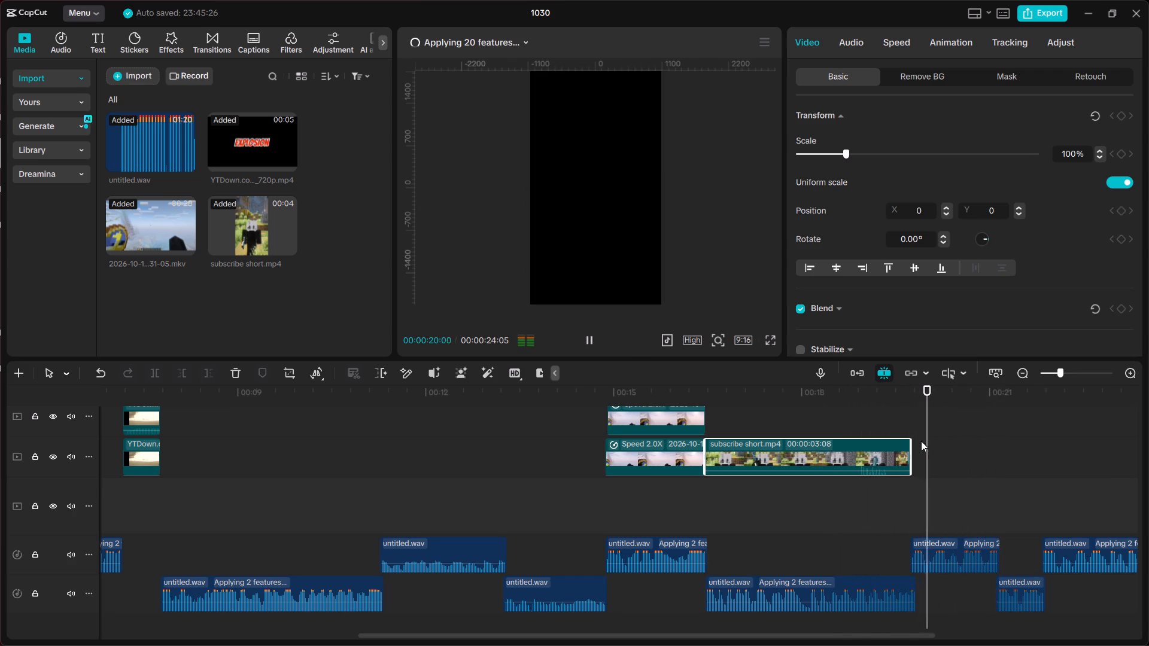
key("space")
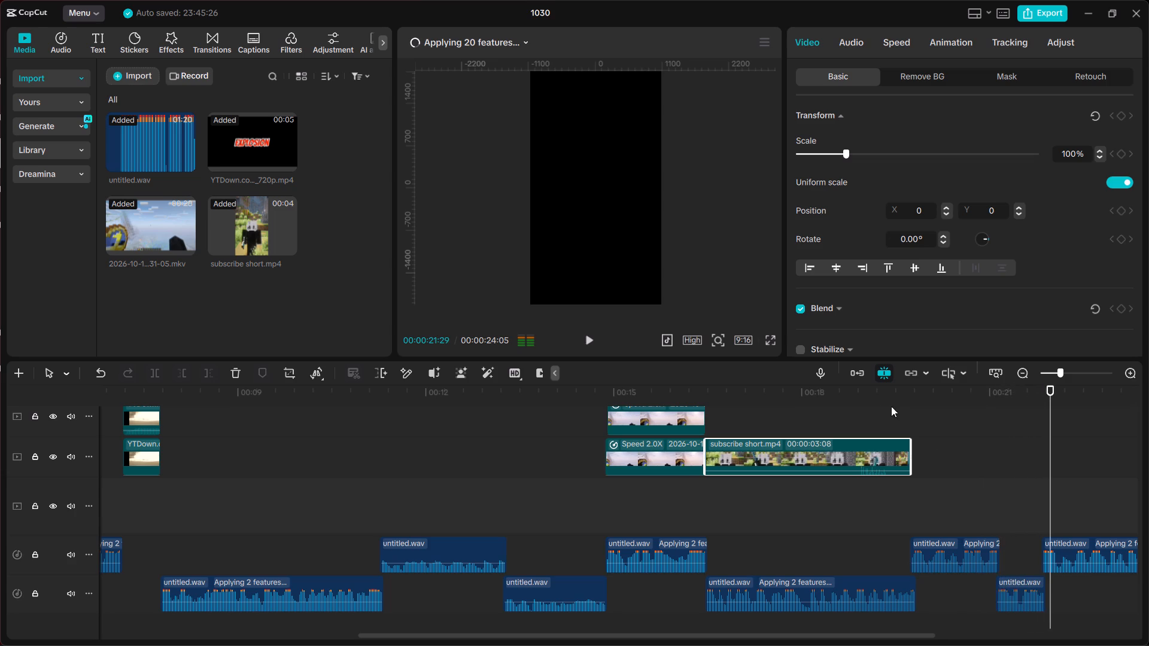
Play back the edit to review the closing voice clips, the opening seconds, and the section from about 11 seconds onward.
scroll(981, 492, "down", 20, "ctrl")
scroll(981, 492, "down", 3, "ctrl")
key("space")
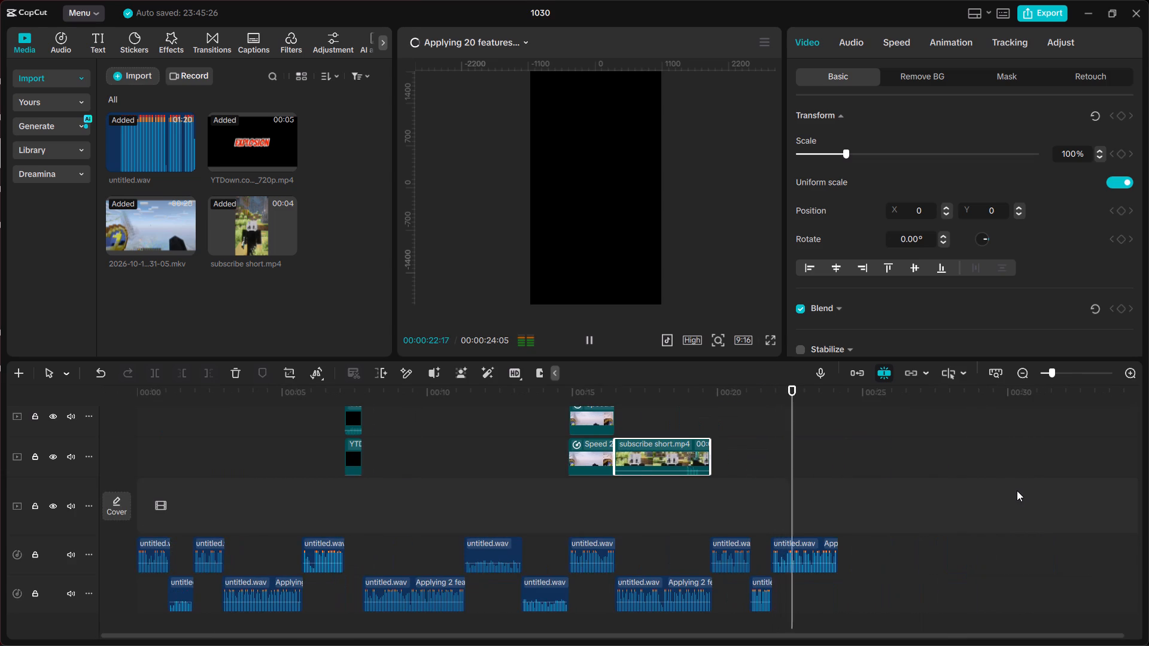
key("space")
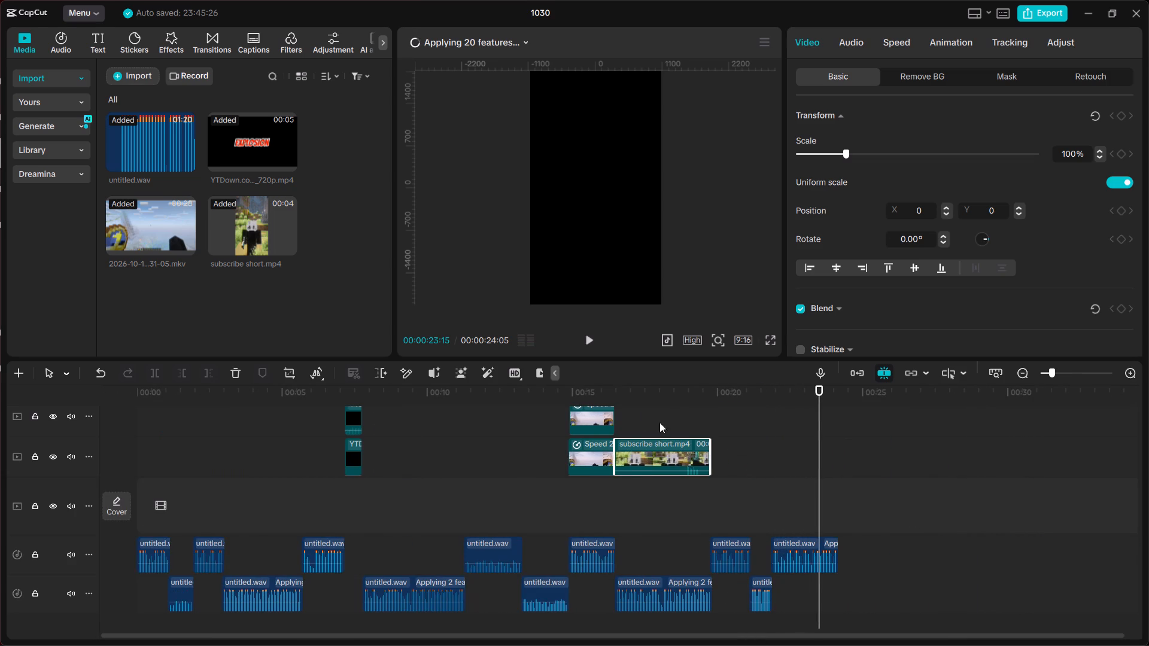
left_click_drag(631, 395, 75, 410)
key("space")
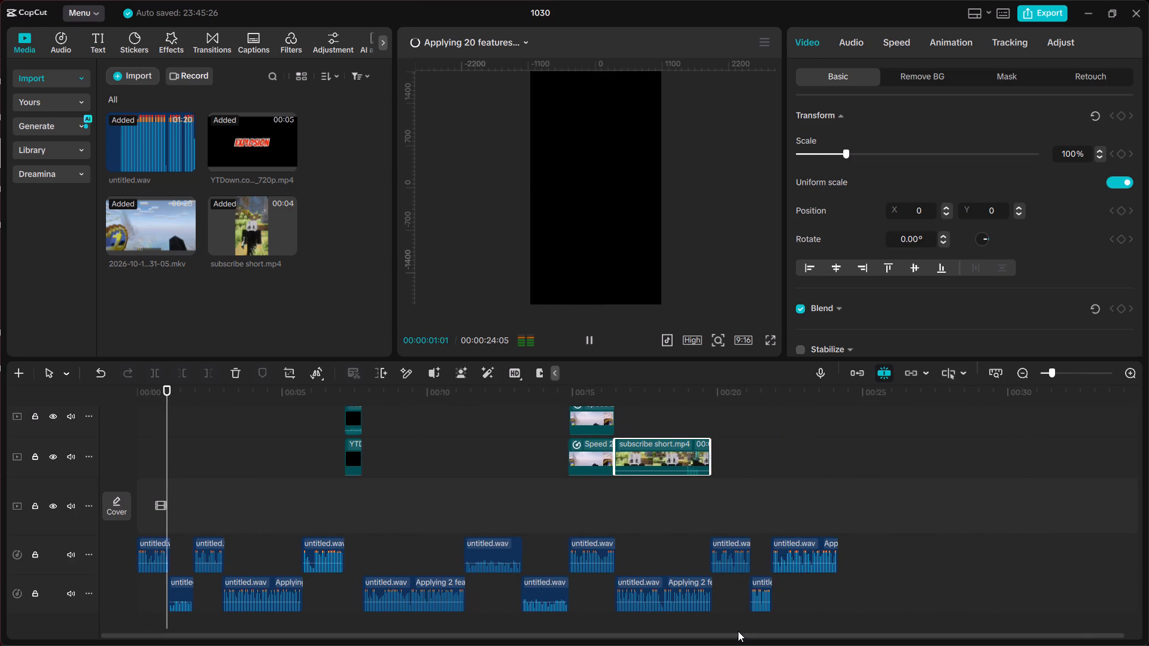
left_click_drag(223, 398, 203, 401)
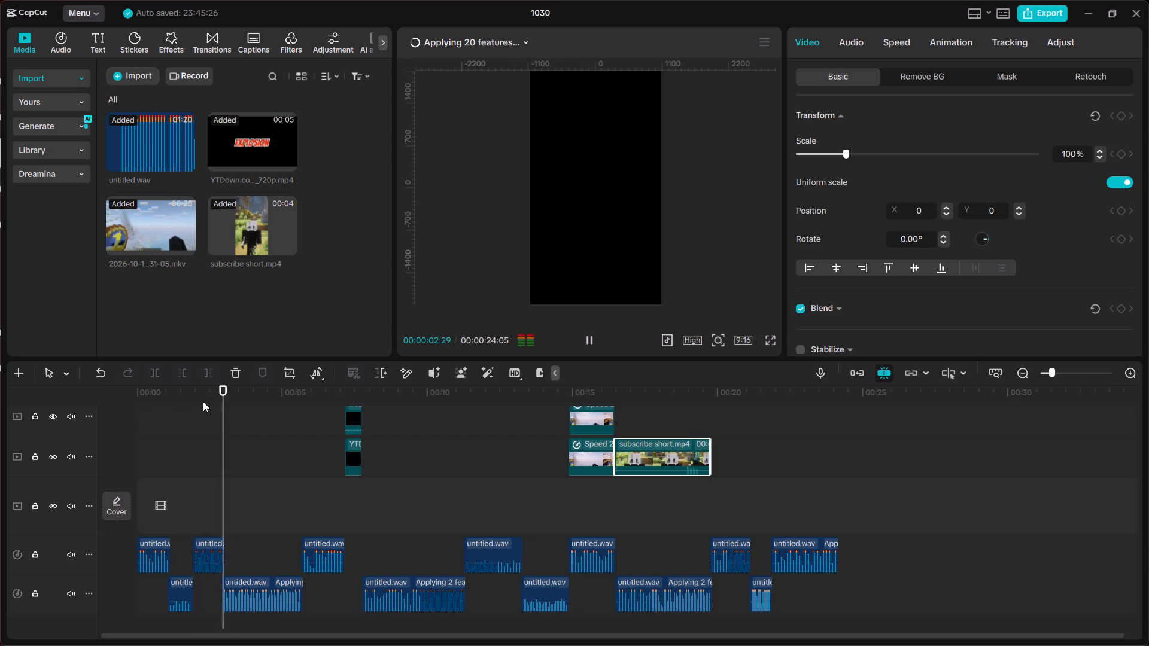
left_click_drag(203, 401, 156, 404)
key("space")
key("space")
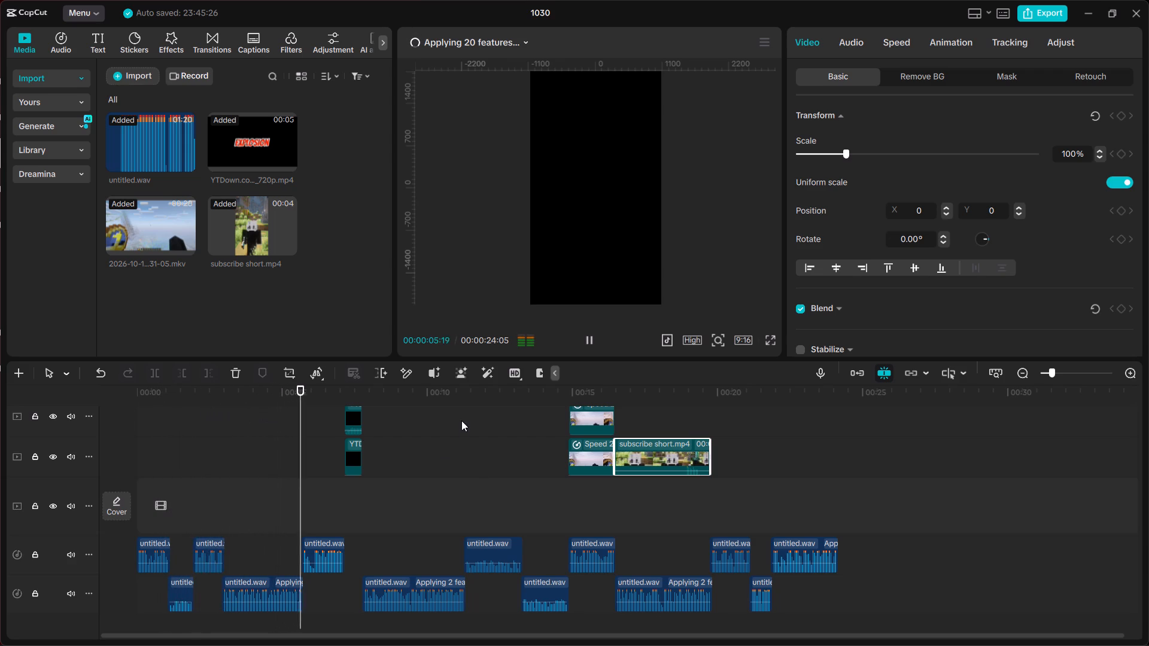
left_click(458, 390)
key("space")
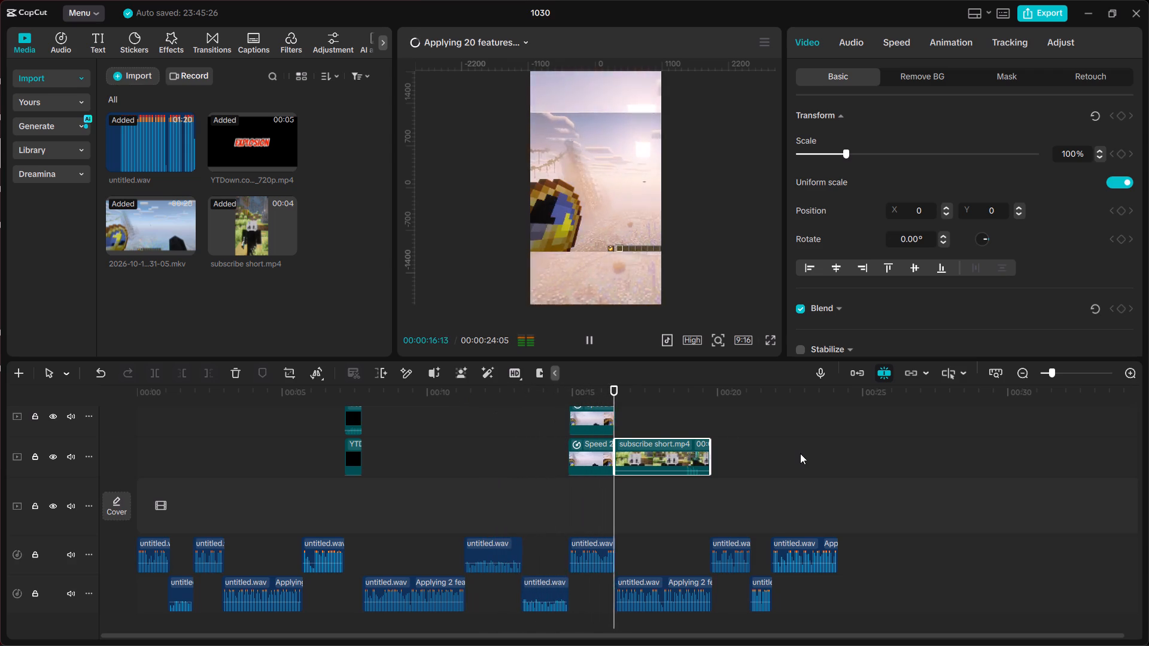
Check the progress of the enhance voice and loudness normalization features on the untitled.wav clips, replaying the section from about 18.5 seconds meanwhile.
left_click(481, 39)
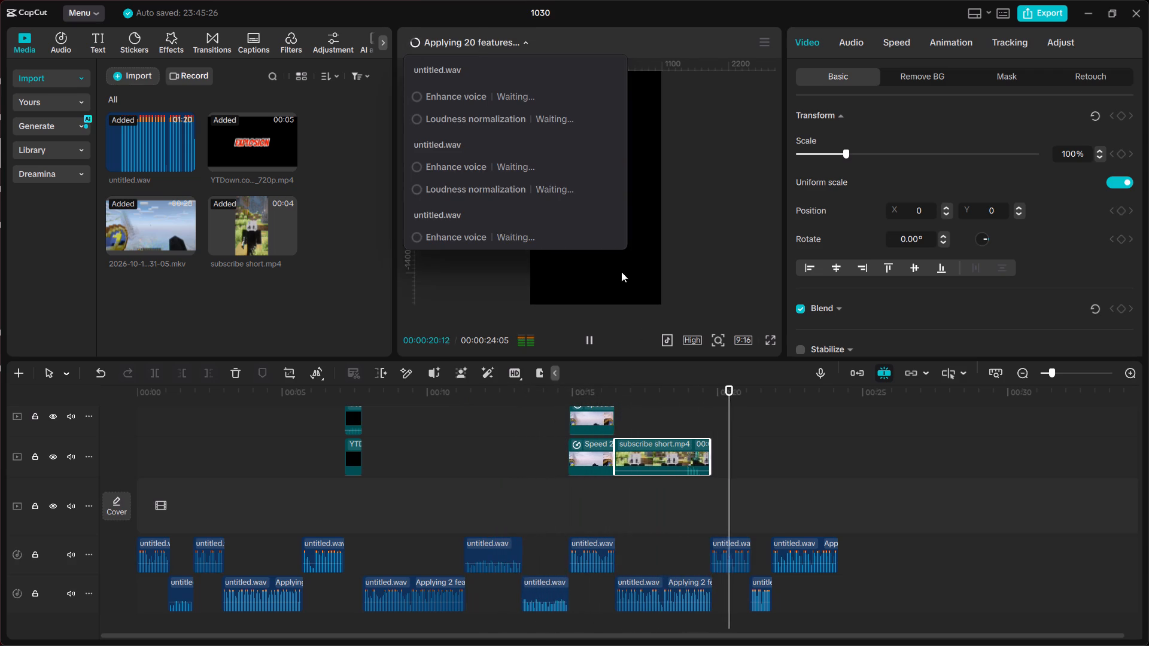
left_click(676, 415)
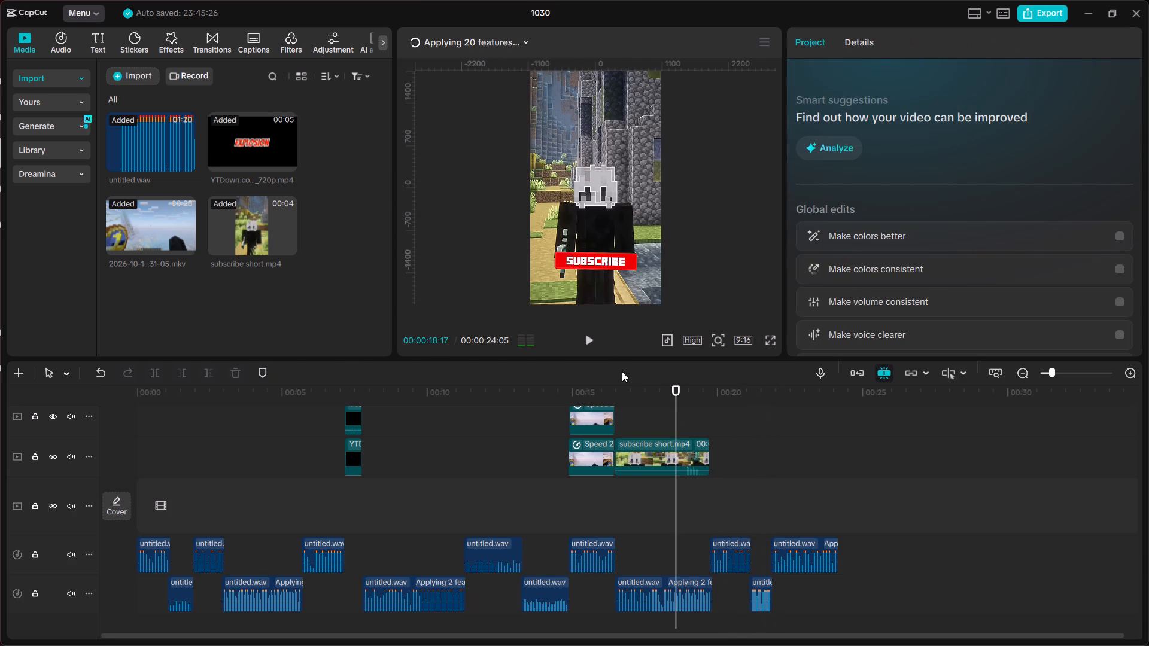
left_click(488, 46)
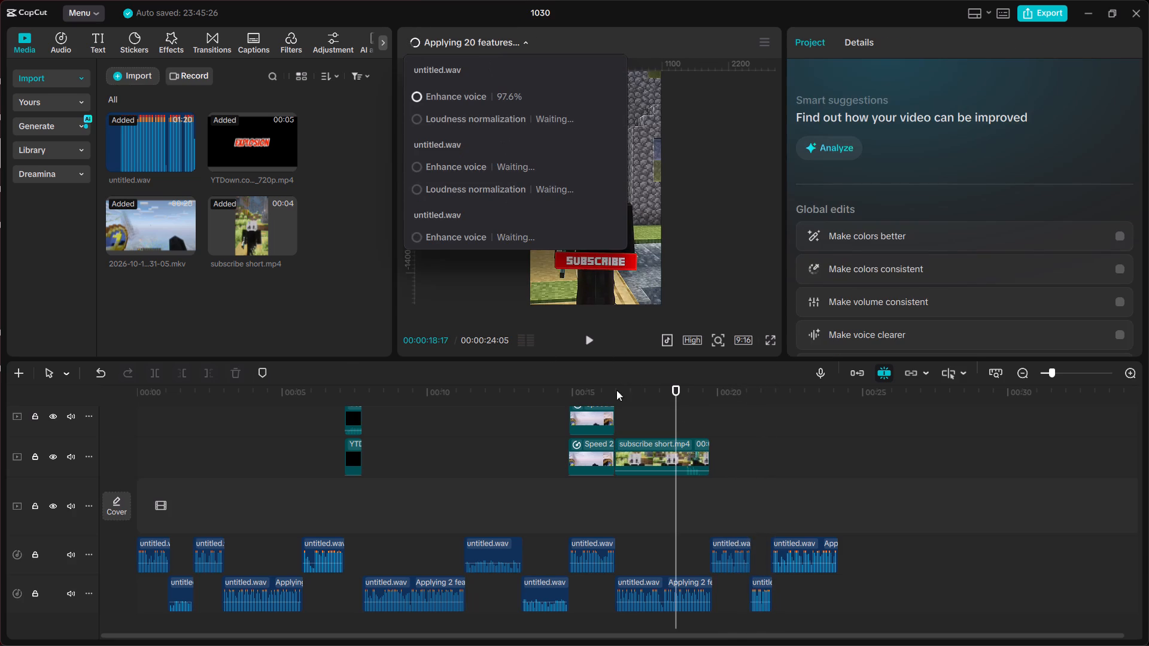
left_click(583, 343)
left_click(461, 39)
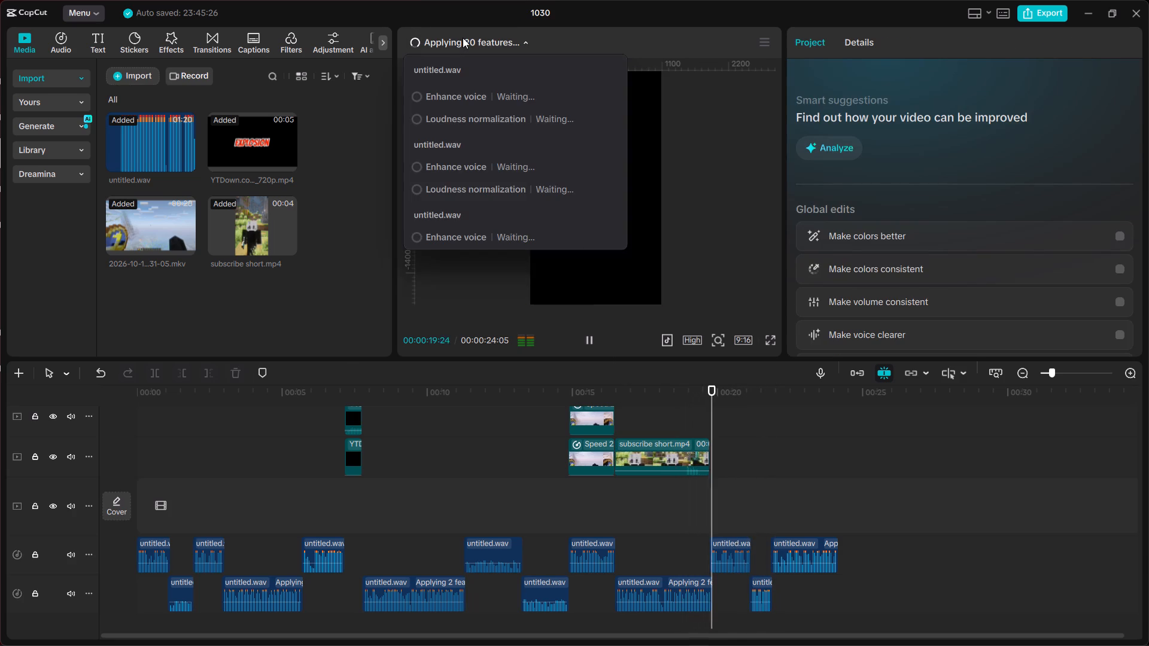
left_click(463, 38)
left_click_drag(767, 394, 759, 394)
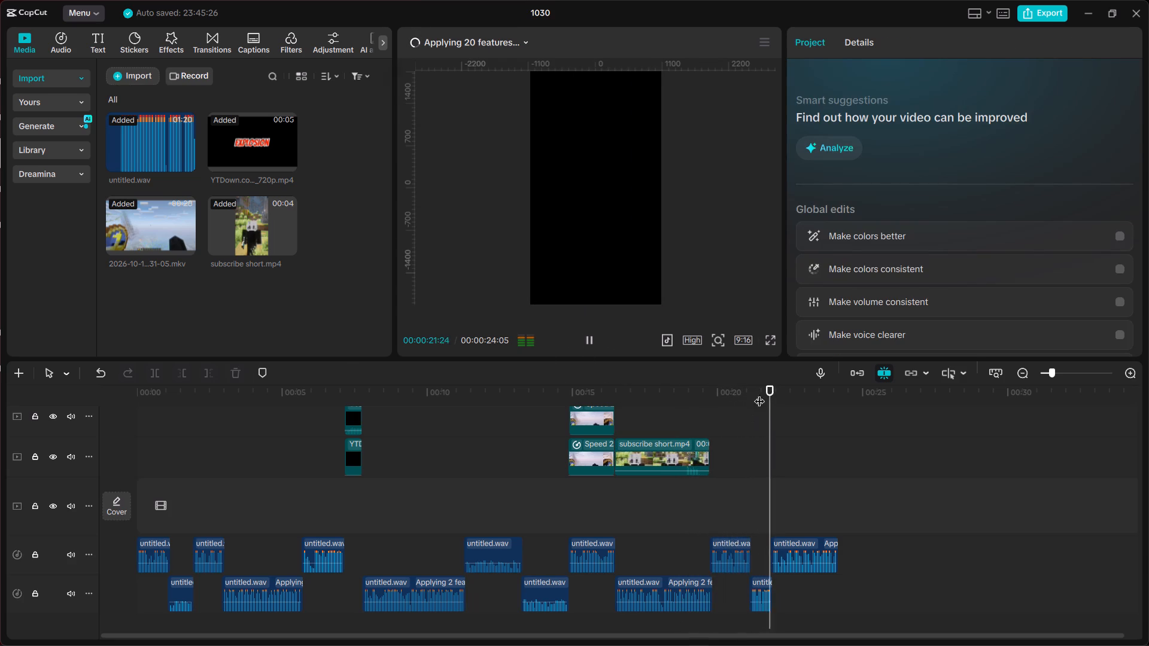
left_click_drag(759, 394, 56, 423)
left_click(484, 33)
left_click(479, 45)
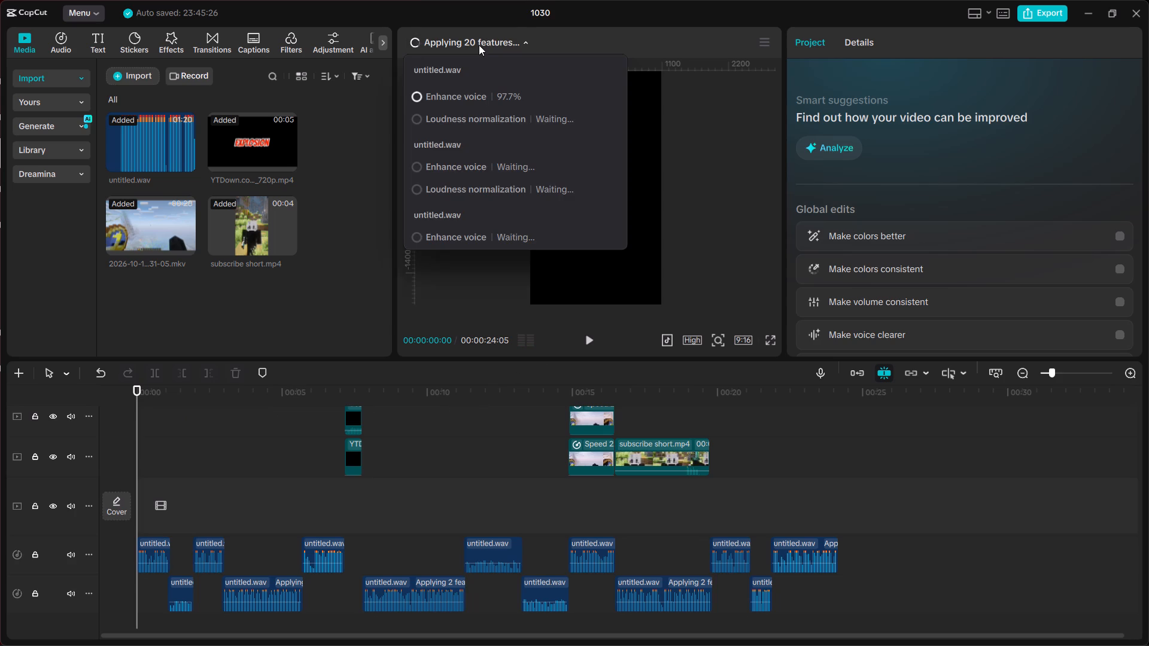
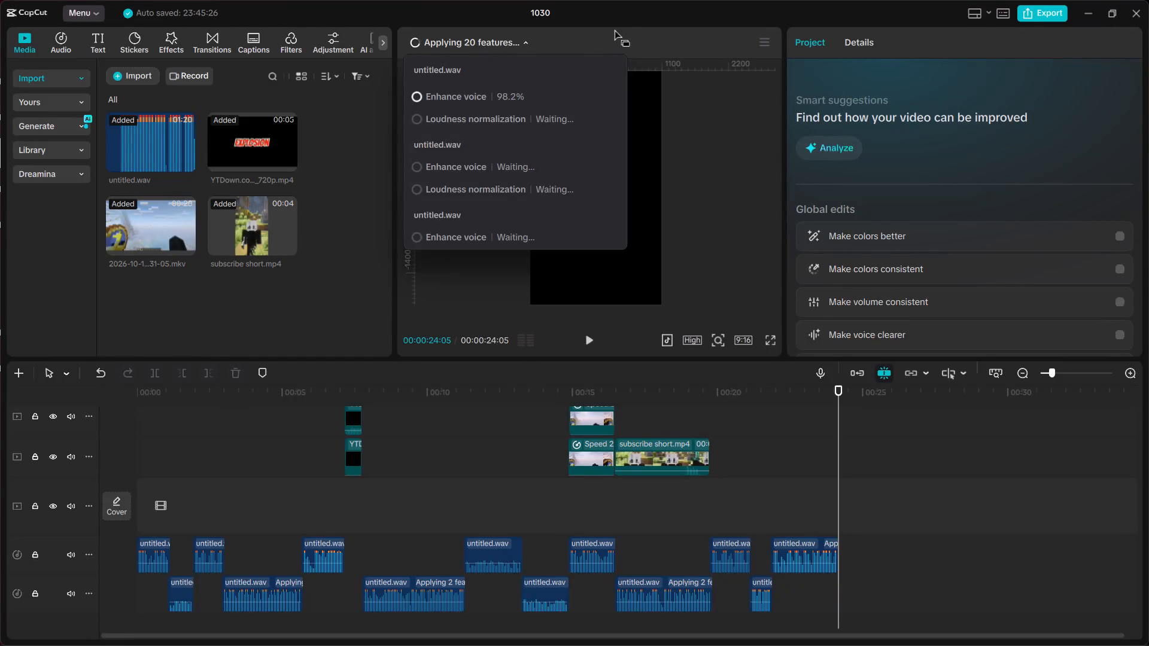
Move the CapCut window clear of the X-VPN window, recheck the enhance voice progress, and minimize the X-VPN window.
left_click_drag(610, 11, 935, 90)
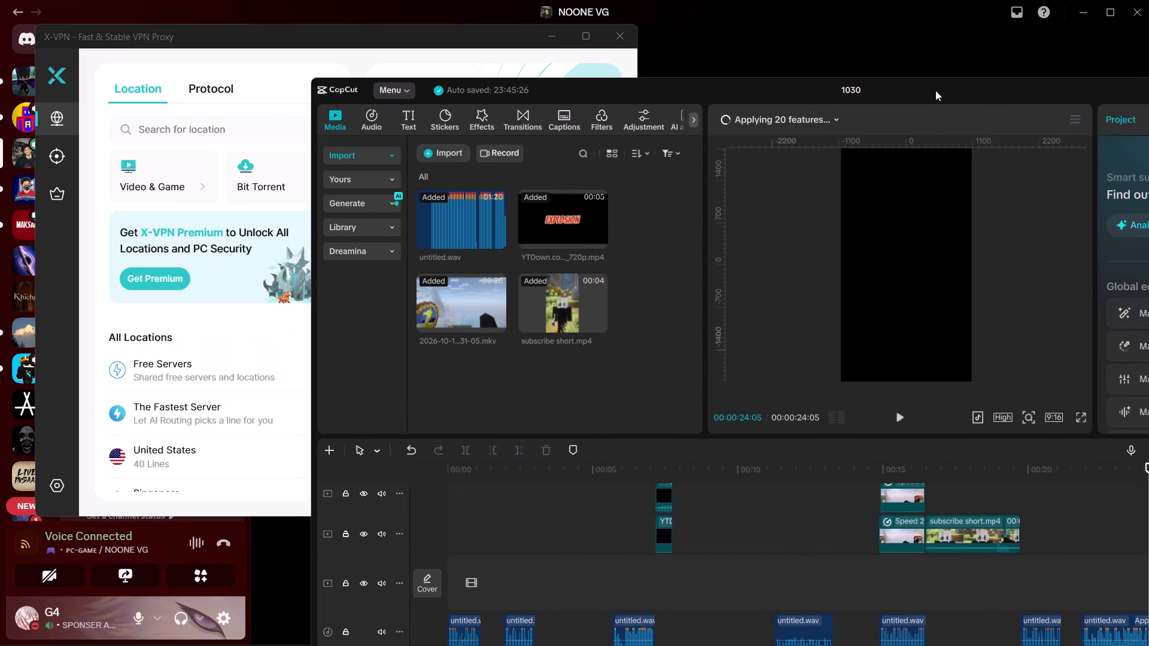
left_click_drag(935, 90, 685, 292)
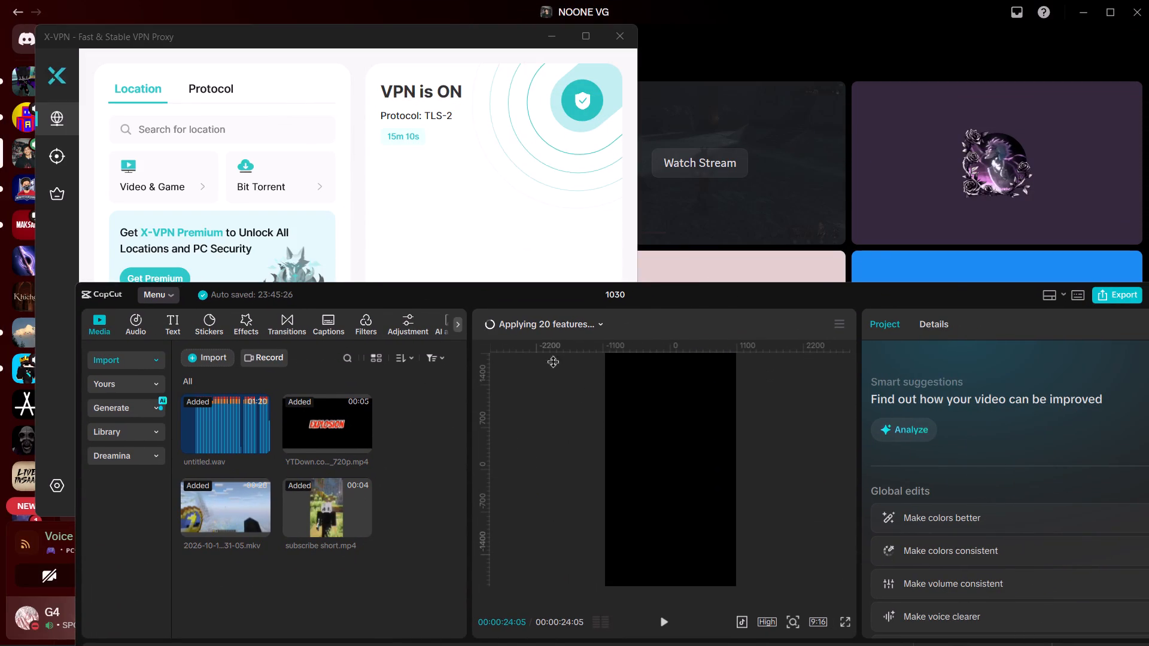
left_click(567, 334)
left_click(567, 325)
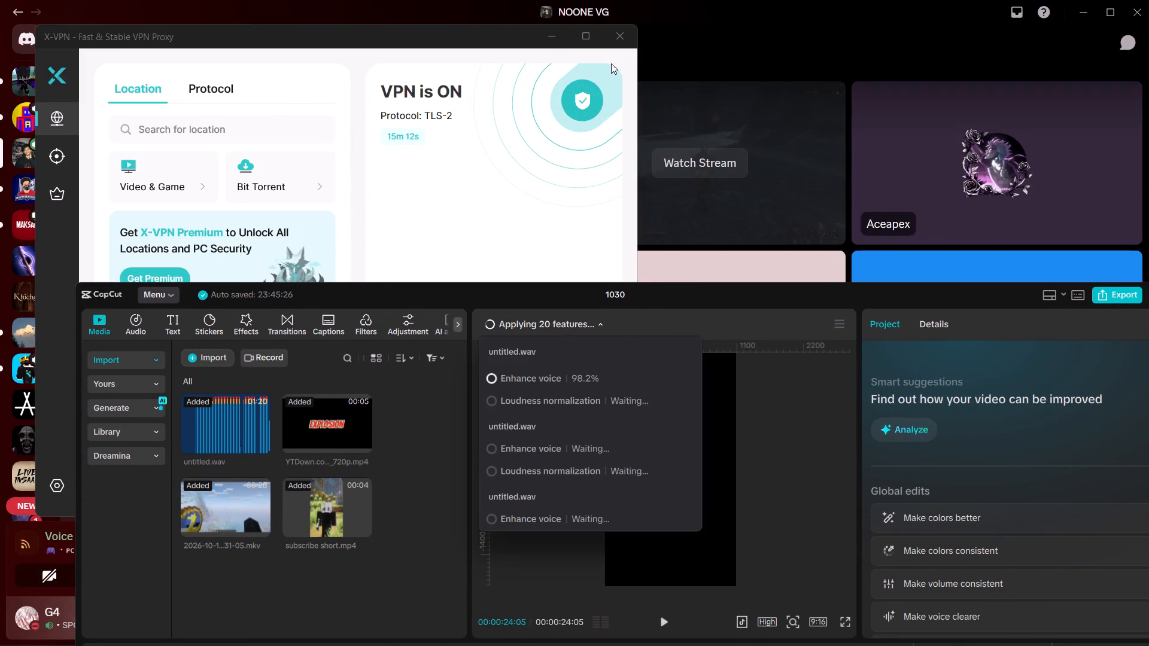
left_click(539, 32)
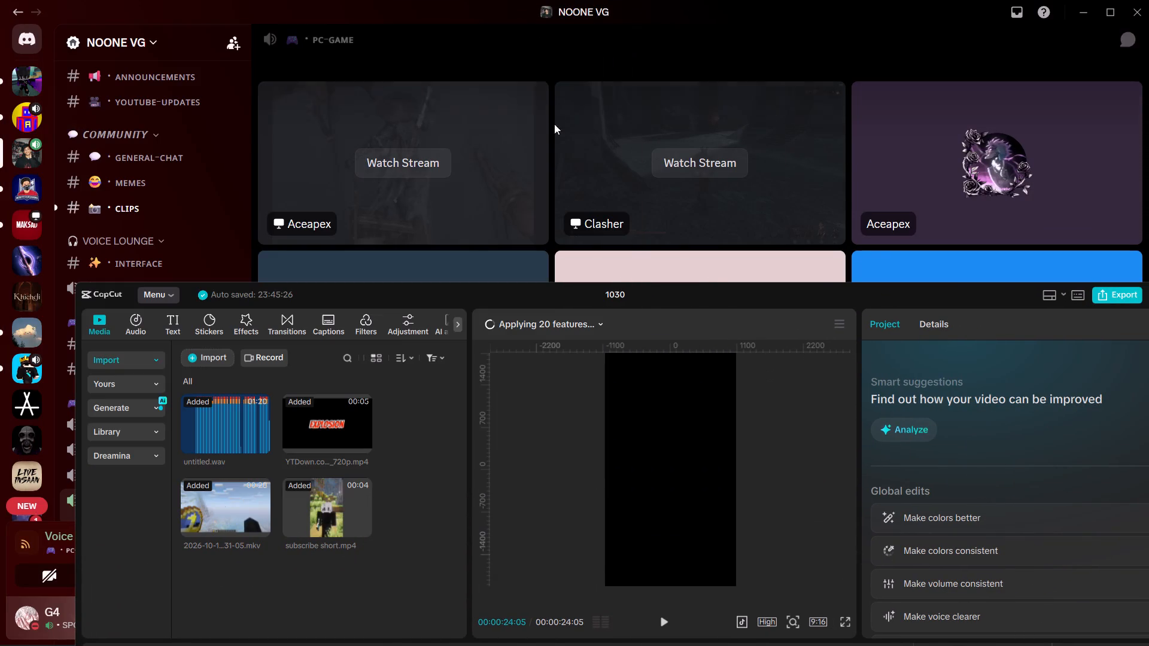
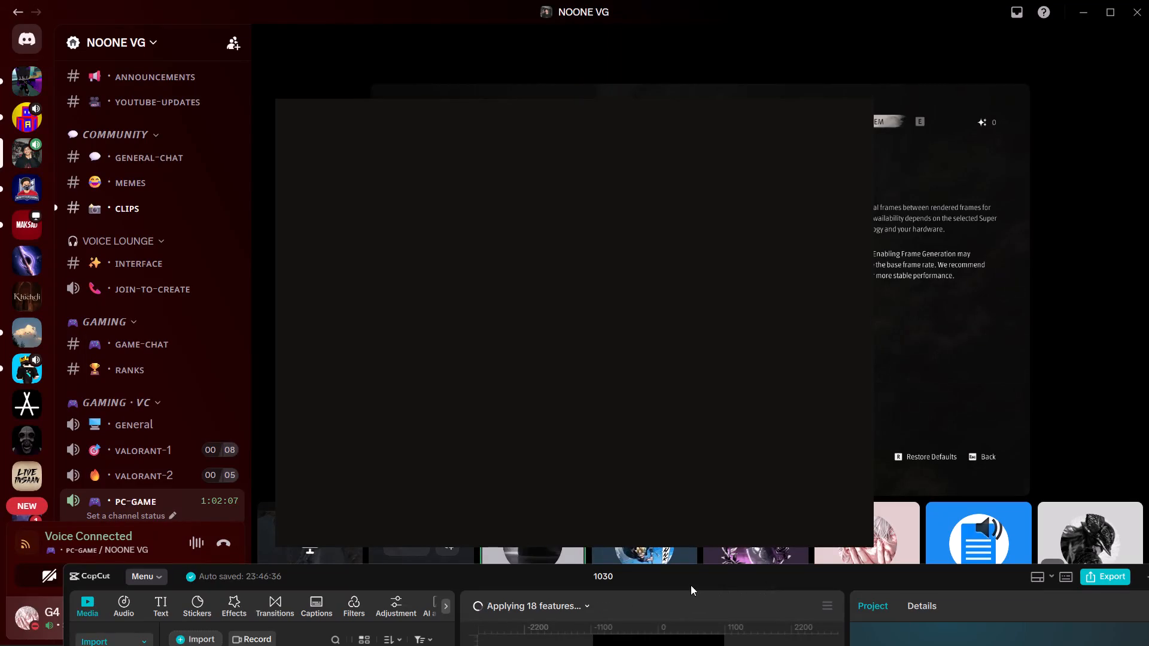
Move the CapCut window slightly up, clear of the taskbar, to check the progress of the features being applied.
left_click(570, 604)
left_click_drag(568, 580, 567, 563)
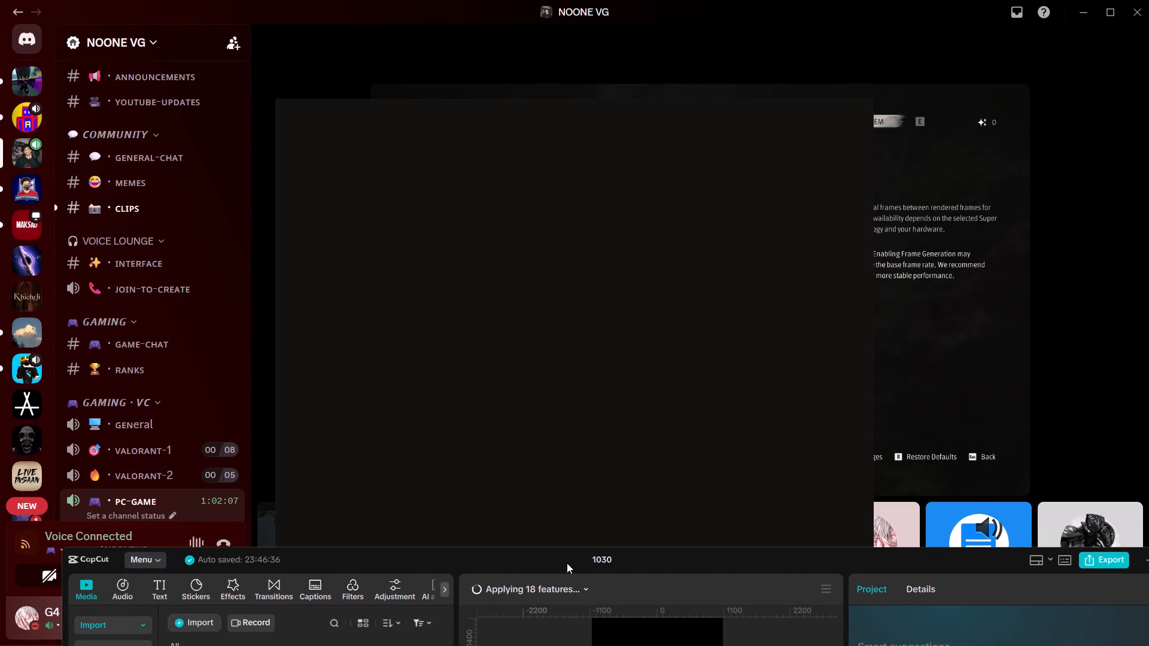
left_click_drag(567, 563, 567, 562)
left_click(679, 569)
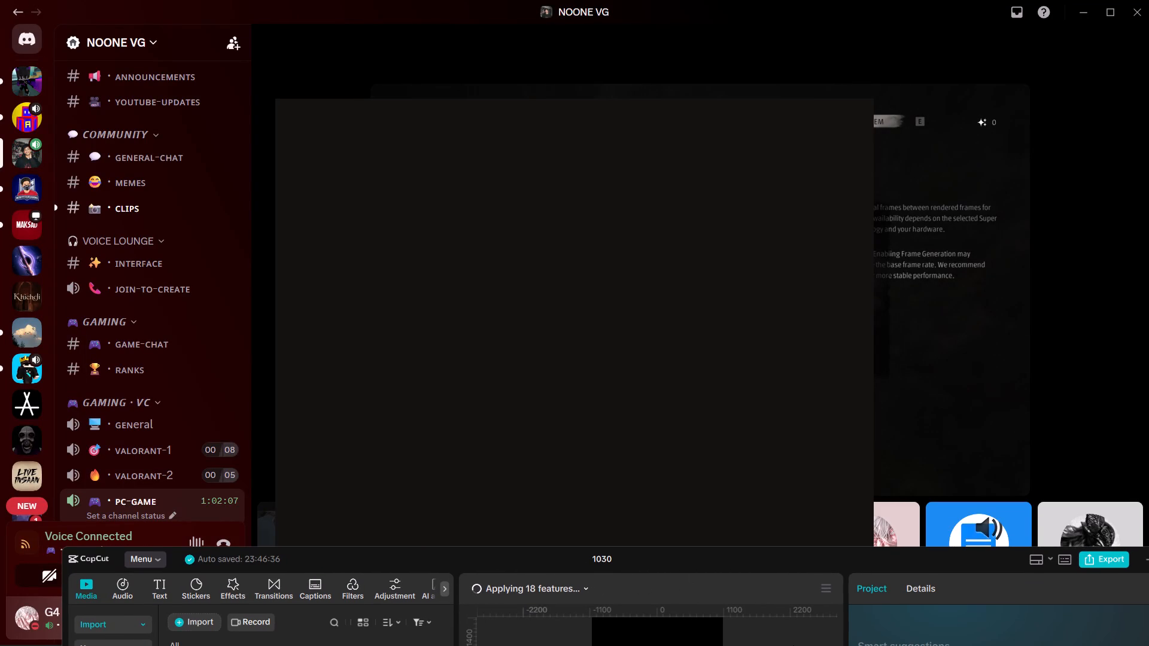
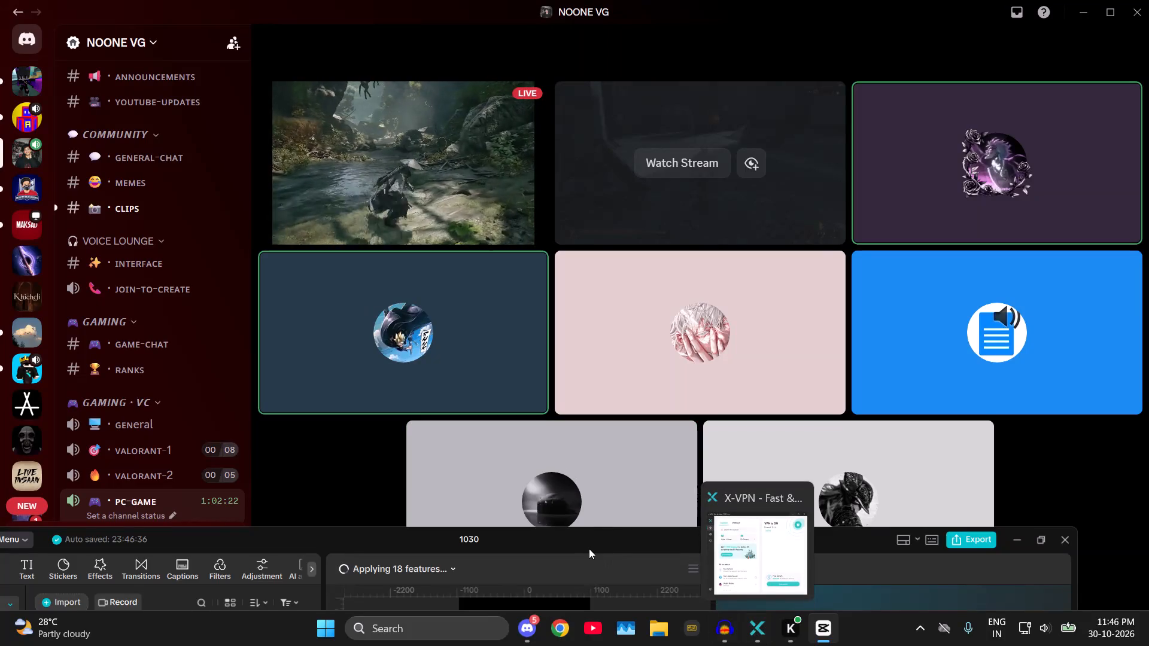
Move the CapCut window further up over Discord to show more of the media library and the feature-processing status.
left_click_drag(587, 548, 643, 510)
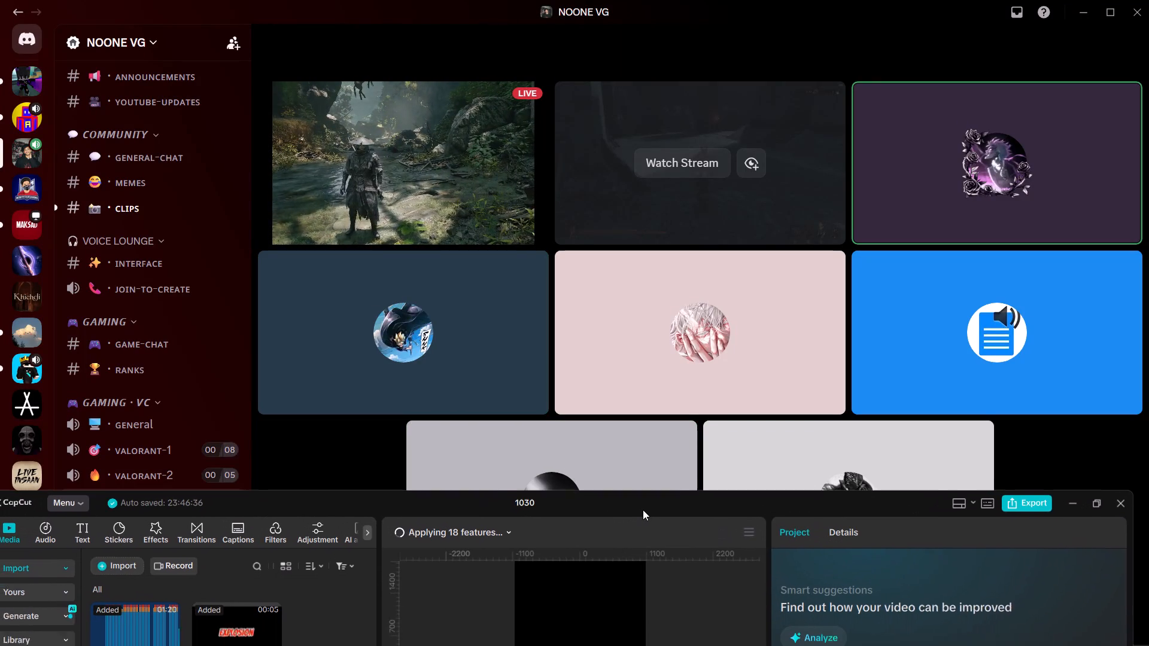
left_click_drag(643, 510, 651, 489)
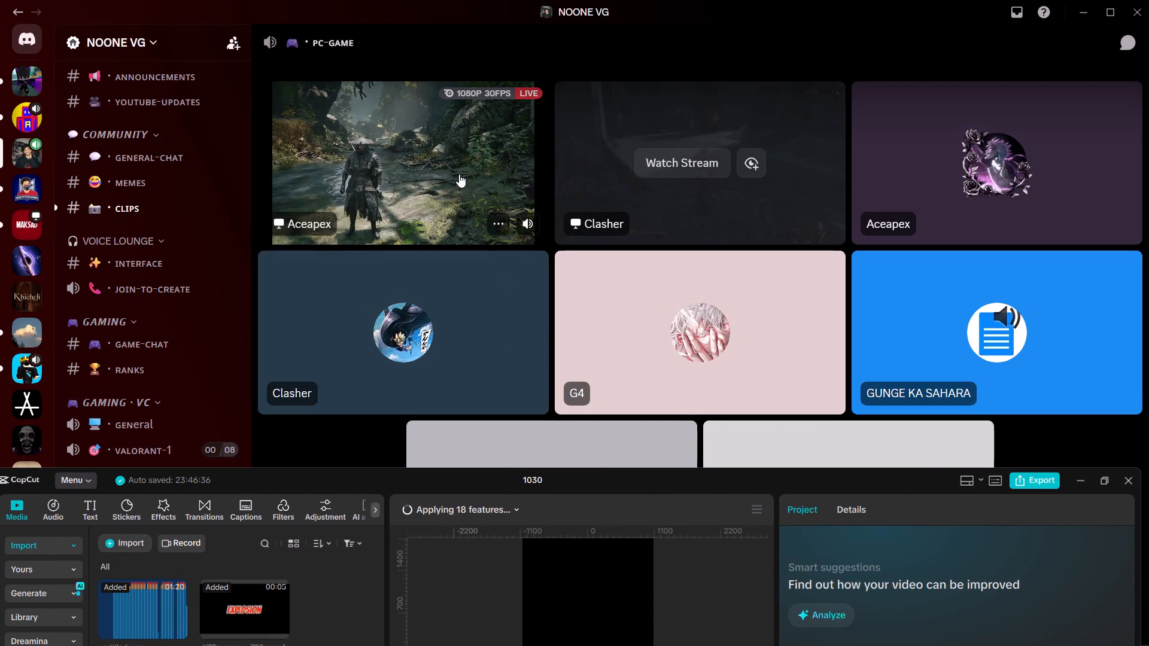
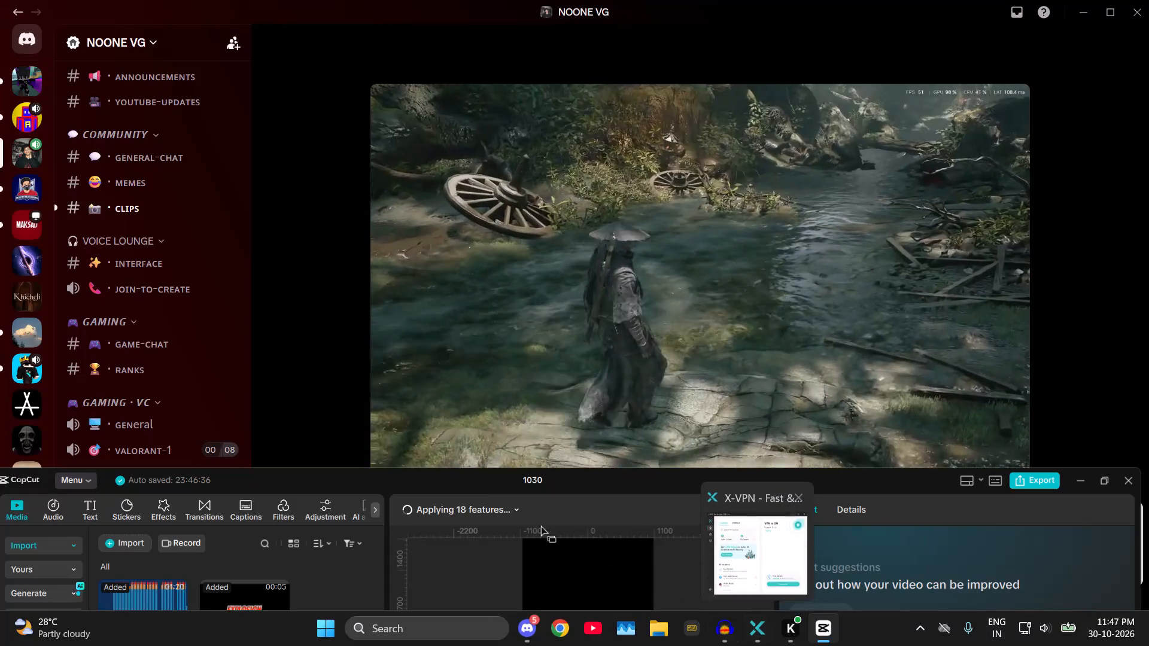
Lower the CapCut window slightly to uncover the full Discord stream behind it, keeping the feature-processing status in view.
left_click_drag(542, 489, 540, 538)
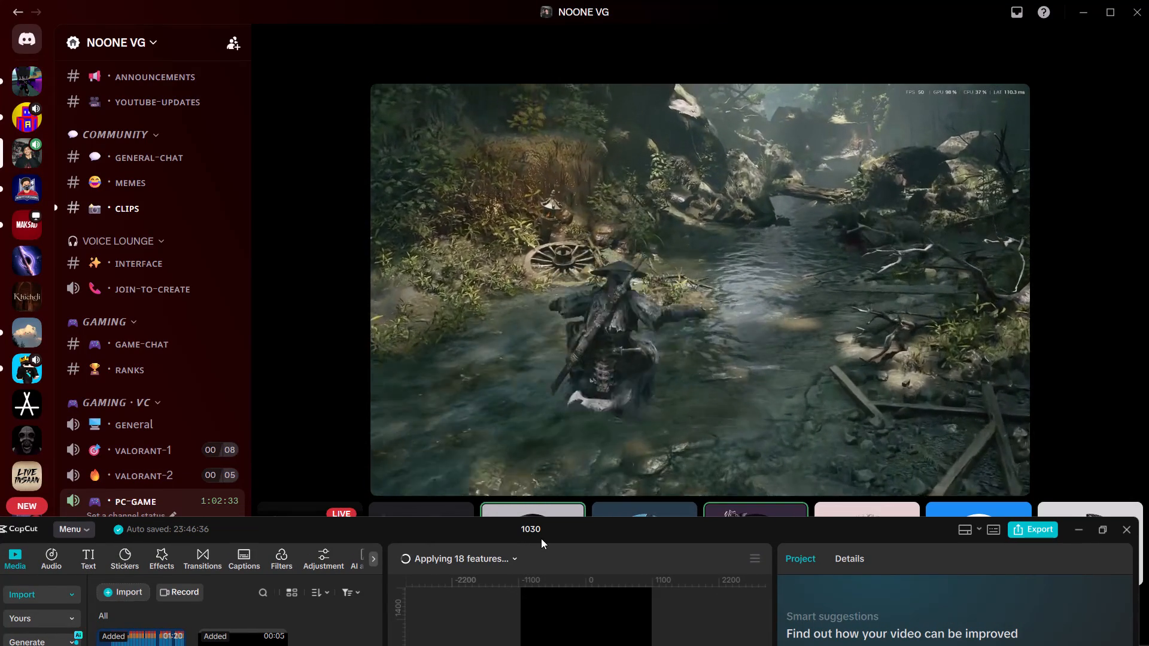
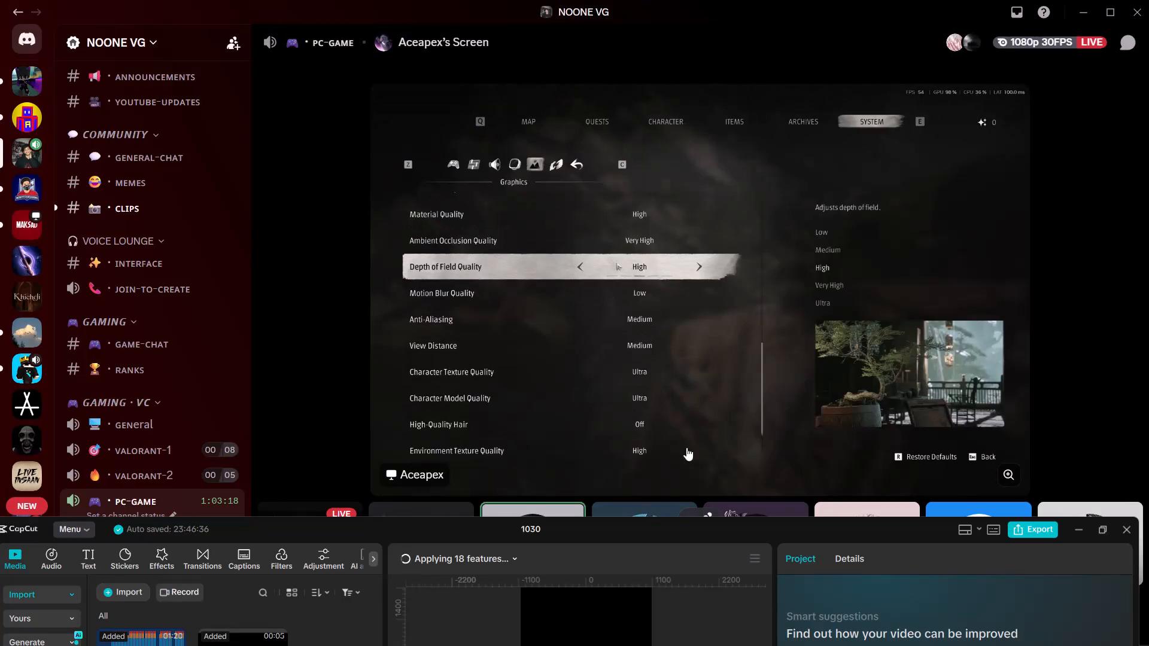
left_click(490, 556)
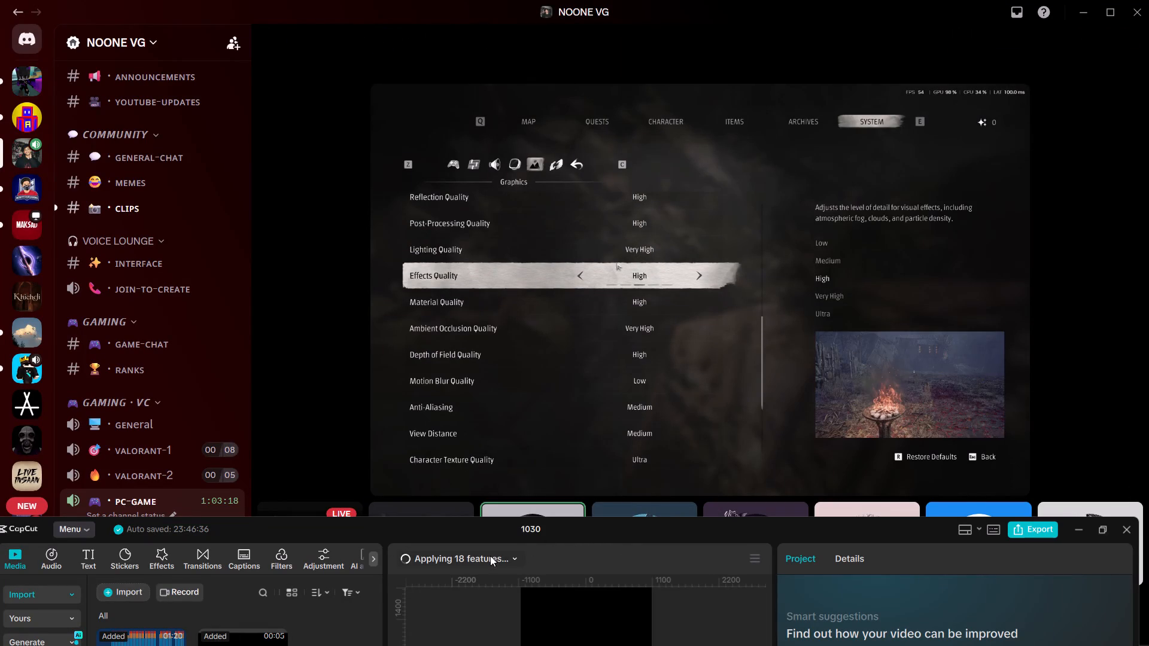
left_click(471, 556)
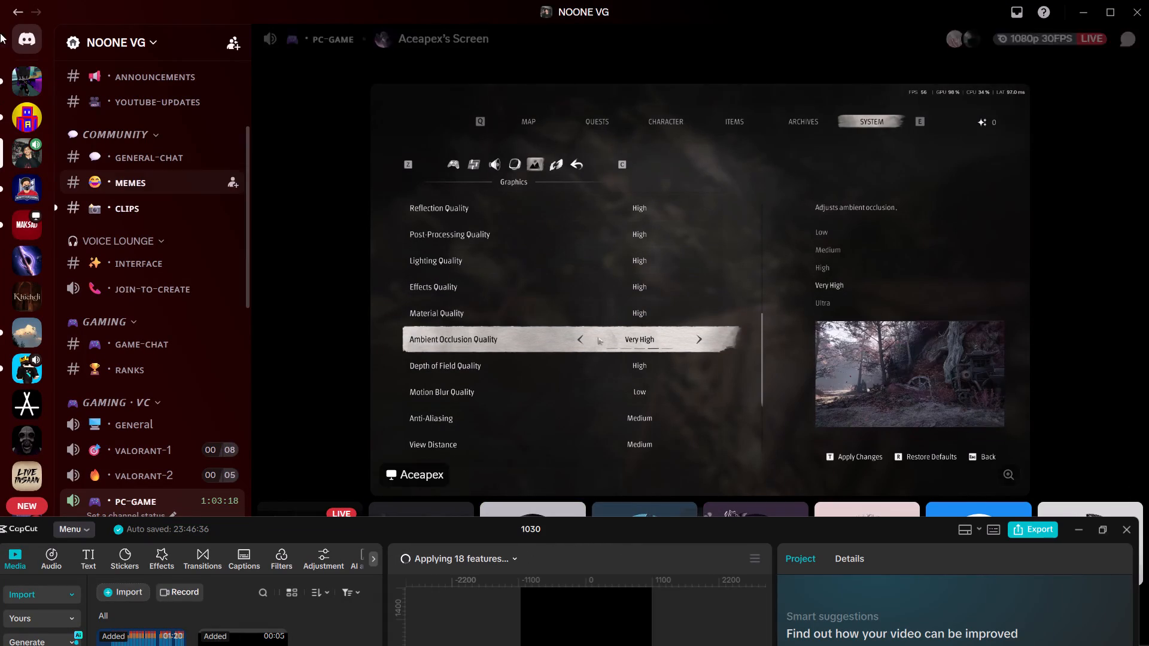
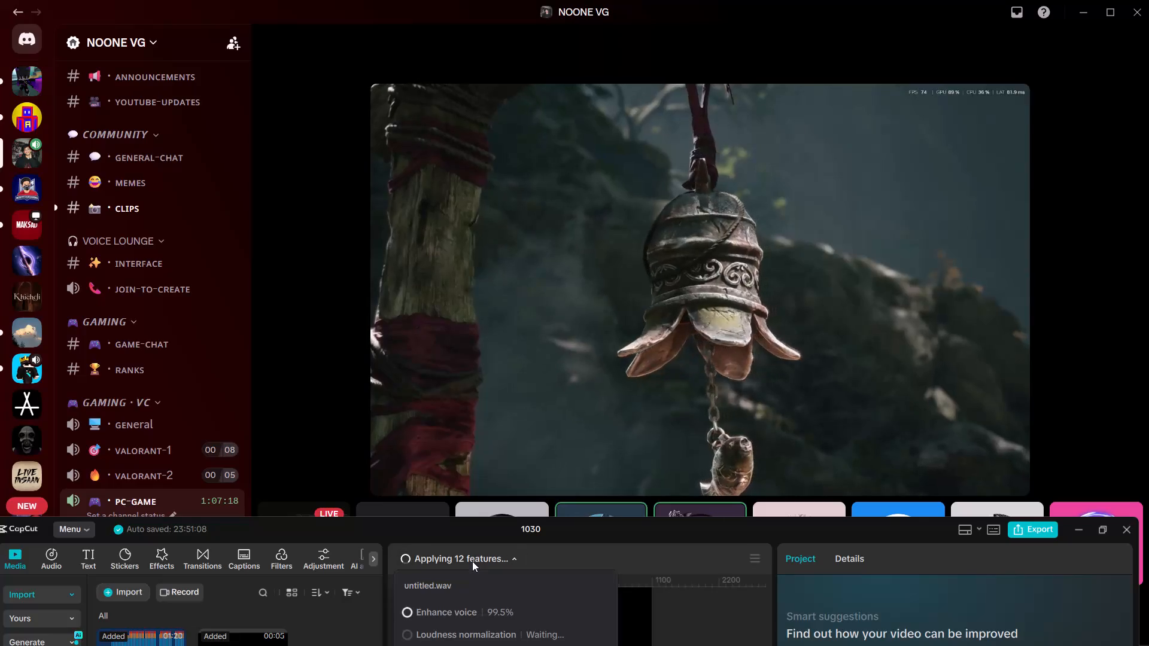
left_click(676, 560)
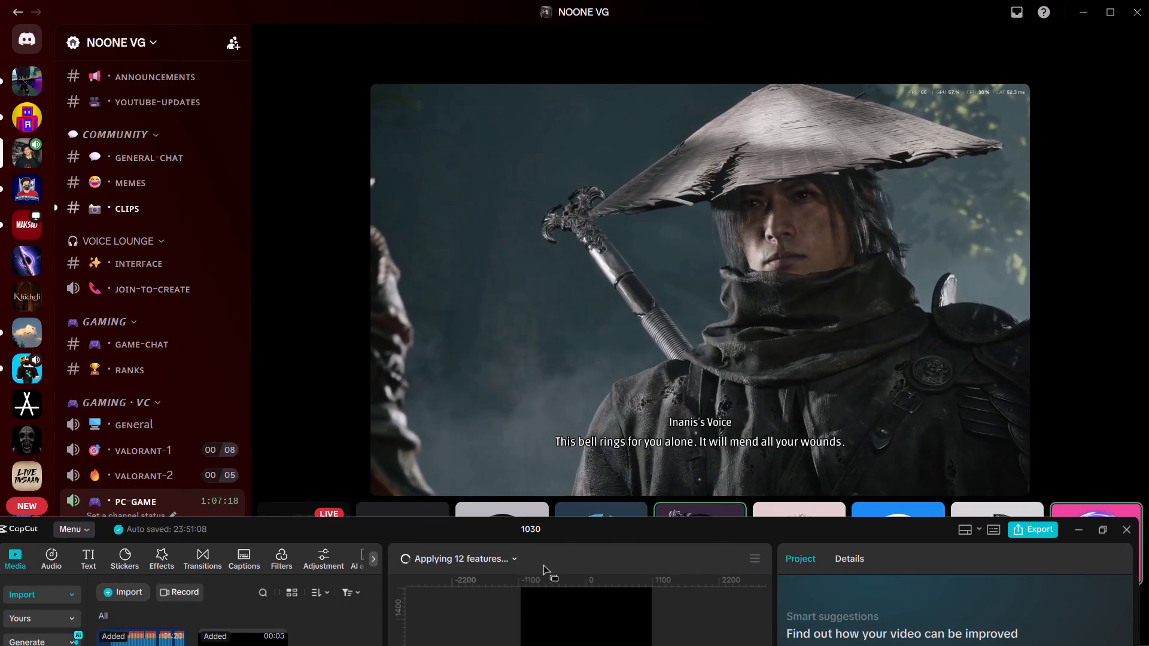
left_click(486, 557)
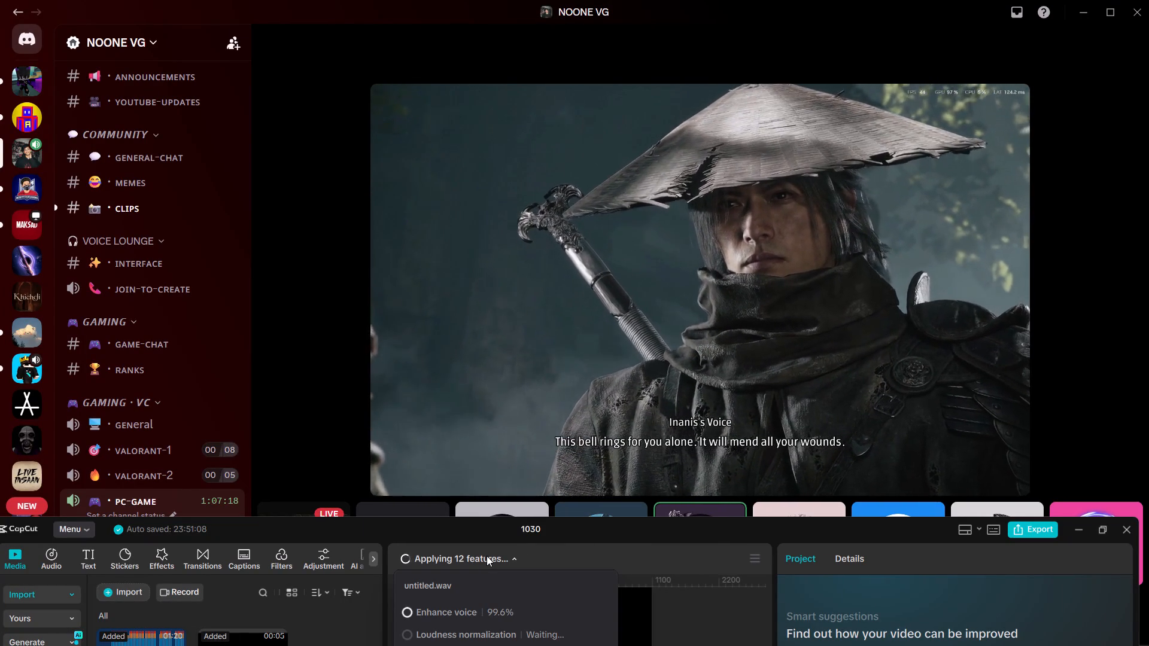
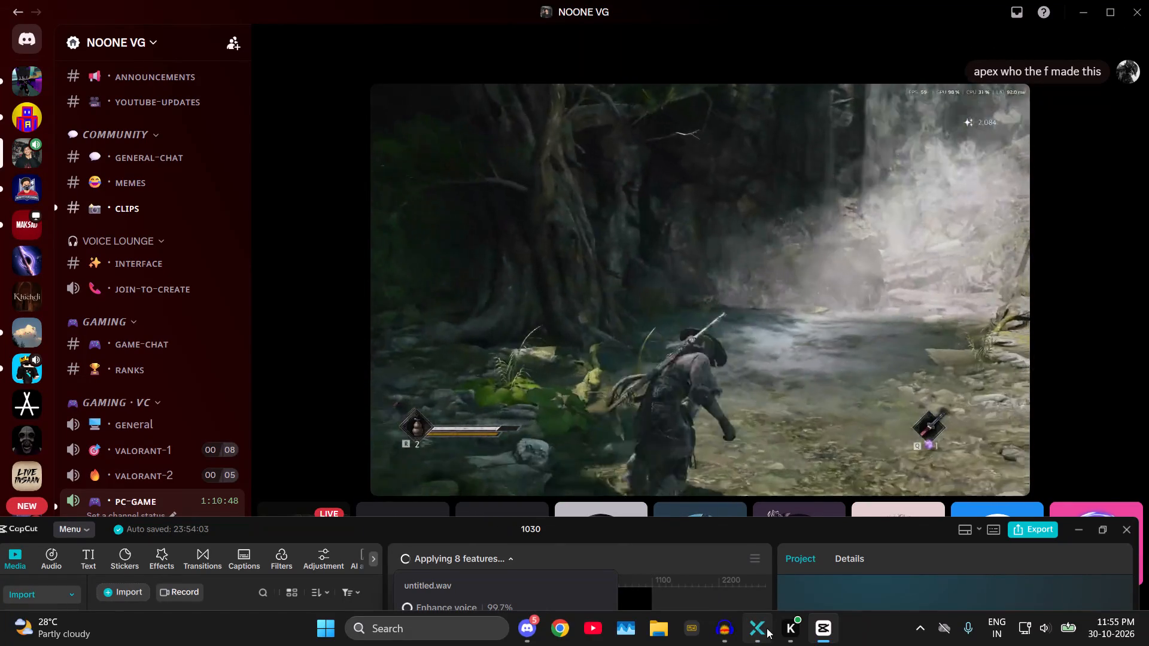
Close the Audacity window with its open audio recording, and return to the 1030 project in CapCut.
left_click(786, 501)
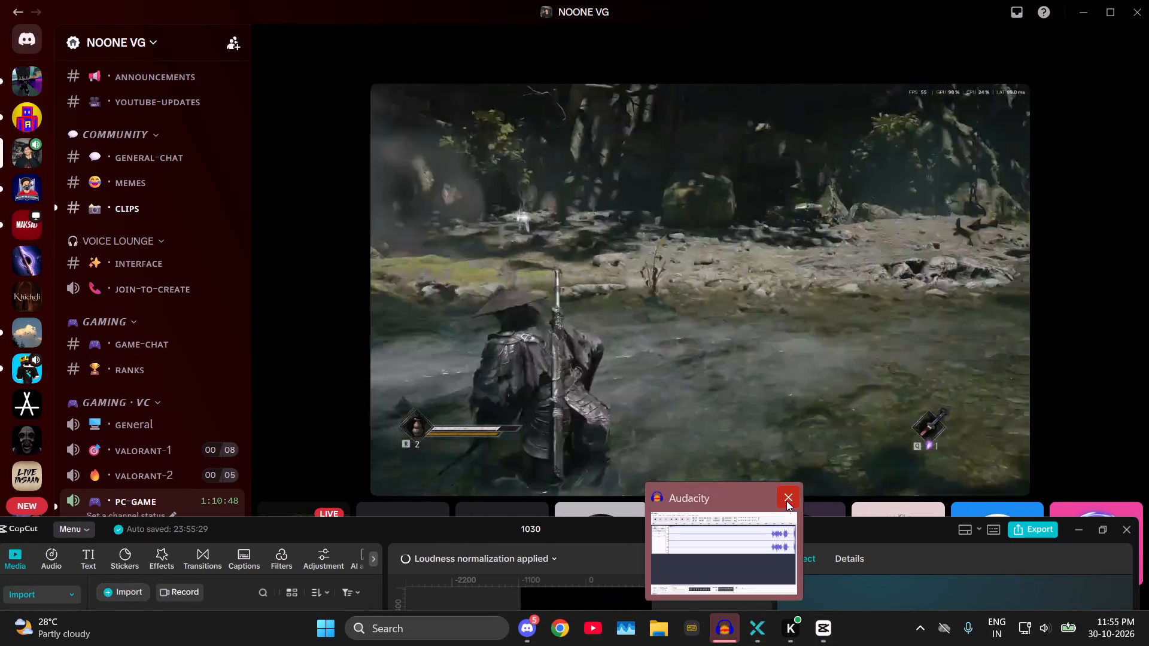
left_click(755, 555)
left_click(623, 316)
left_click(609, 327)
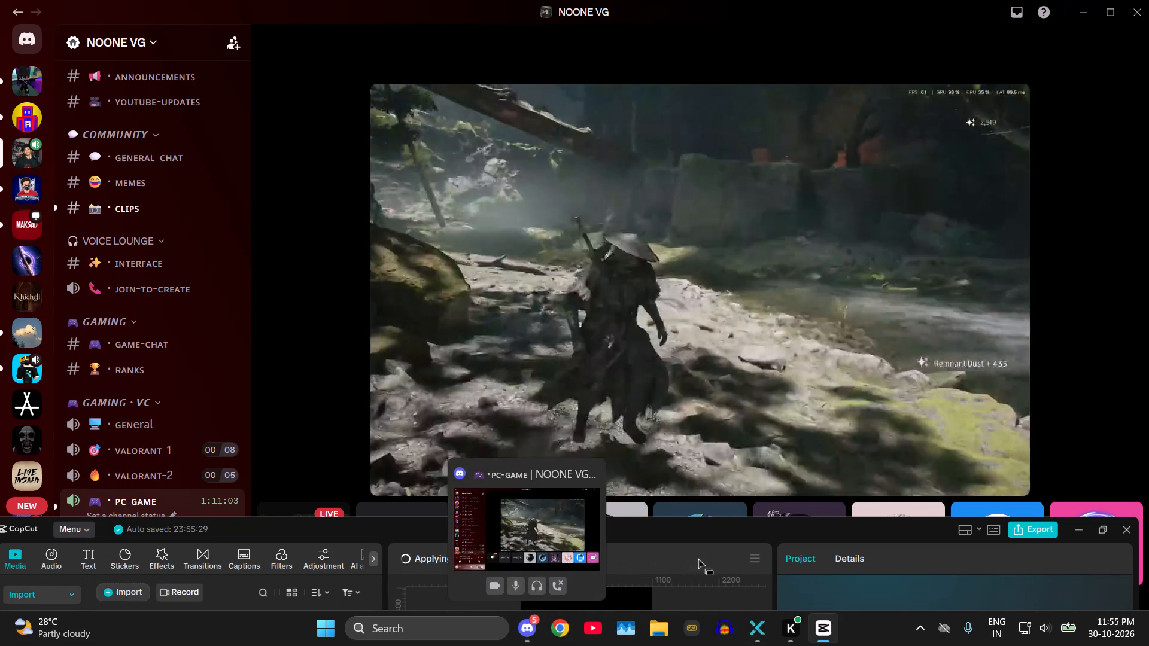
left_click(697, 557)
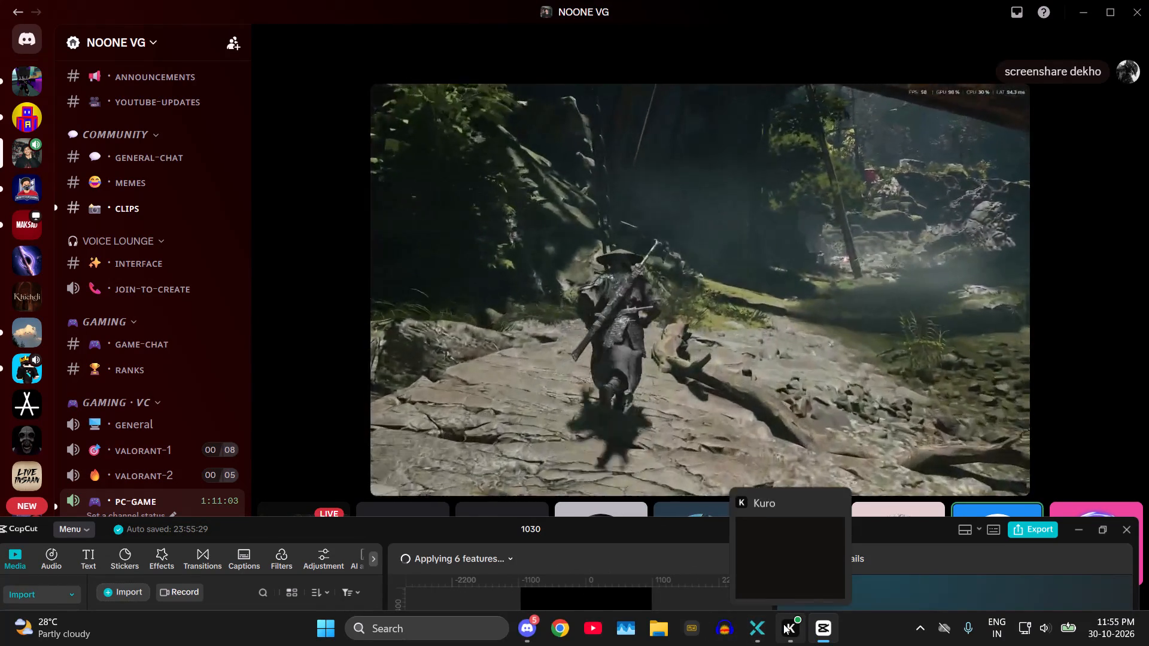
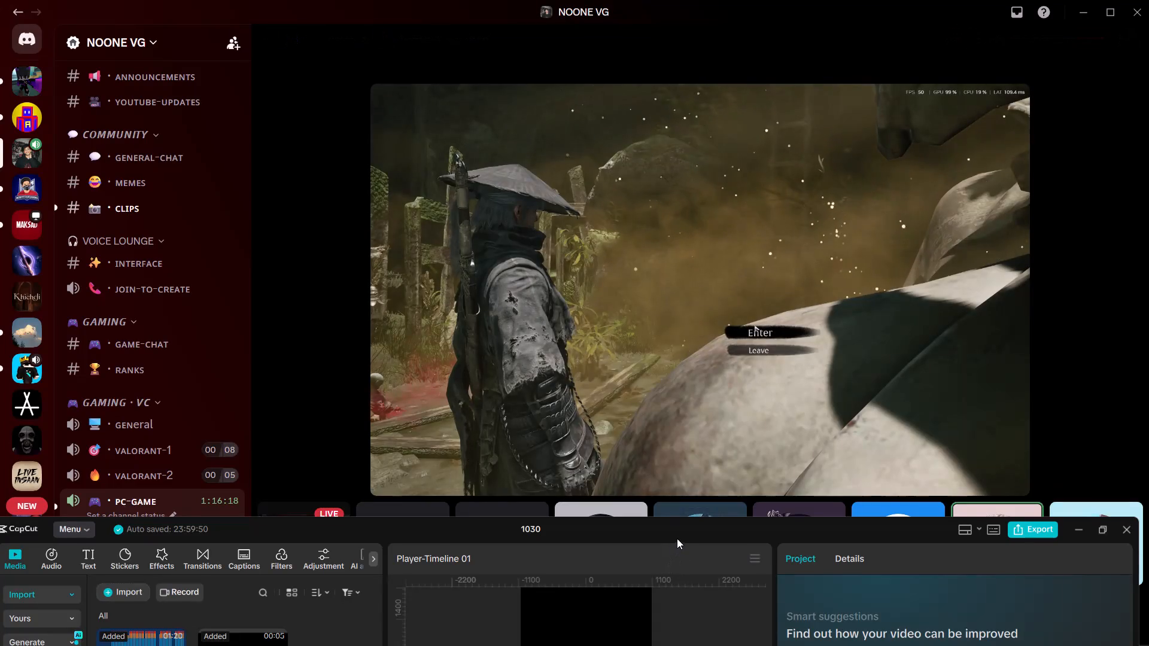
Return the playhead to the timeline start and set the volume of all untitled.wav clips on both audio tracks to 10.1 dB.
left_click_drag(681, 535, 691, 0)
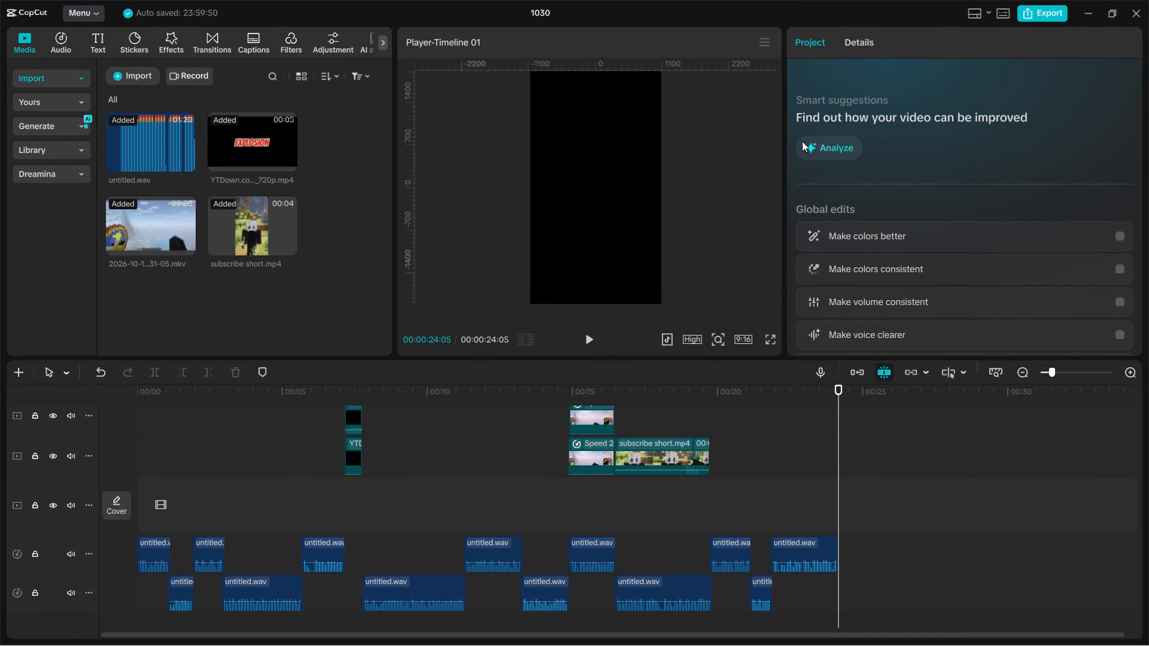
left_click_drag(671, 394, 129, 400)
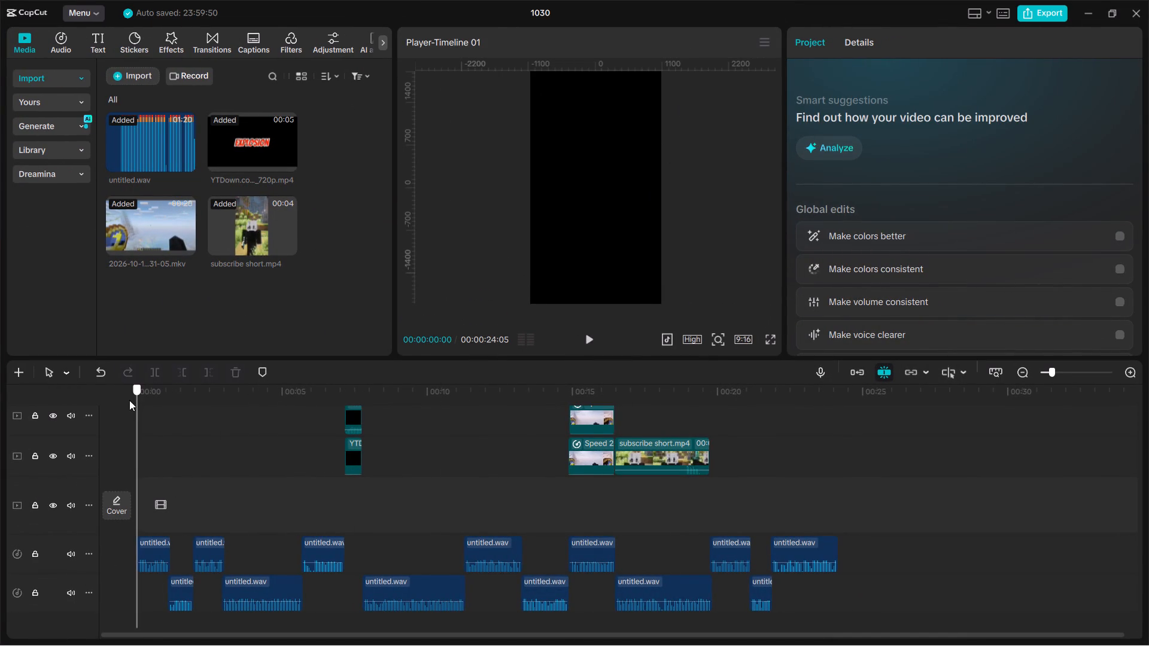
left_click_drag(129, 400, 114, 409)
left_click_drag(111, 547, 976, 632)
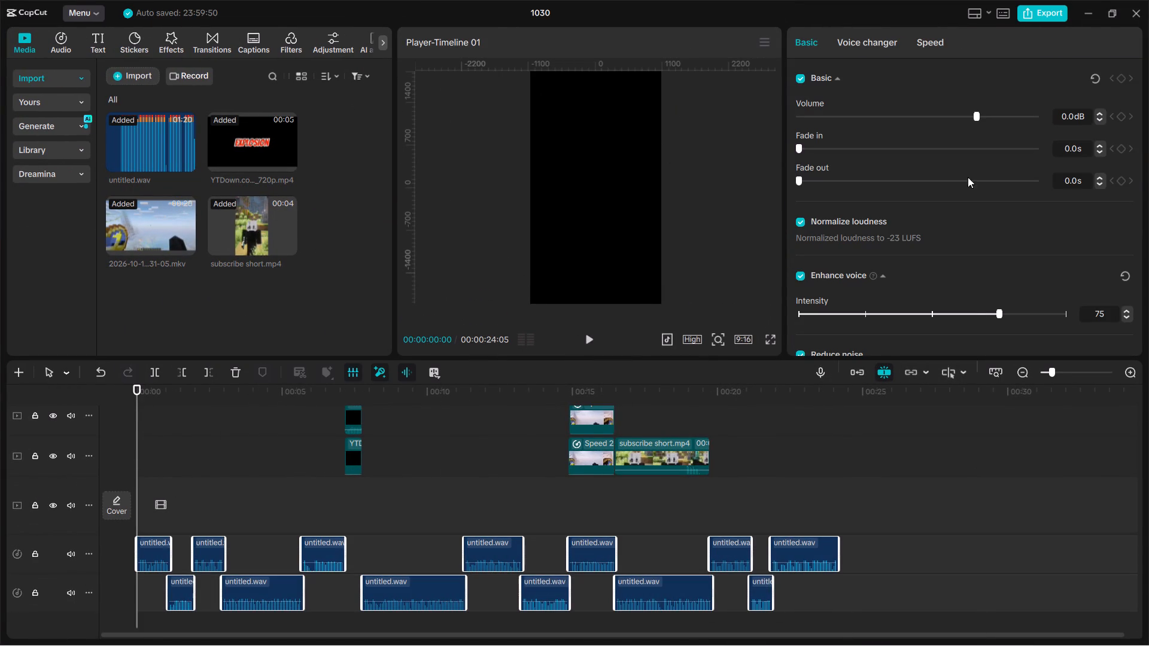
left_click_drag(1002, 115, 1007, 128)
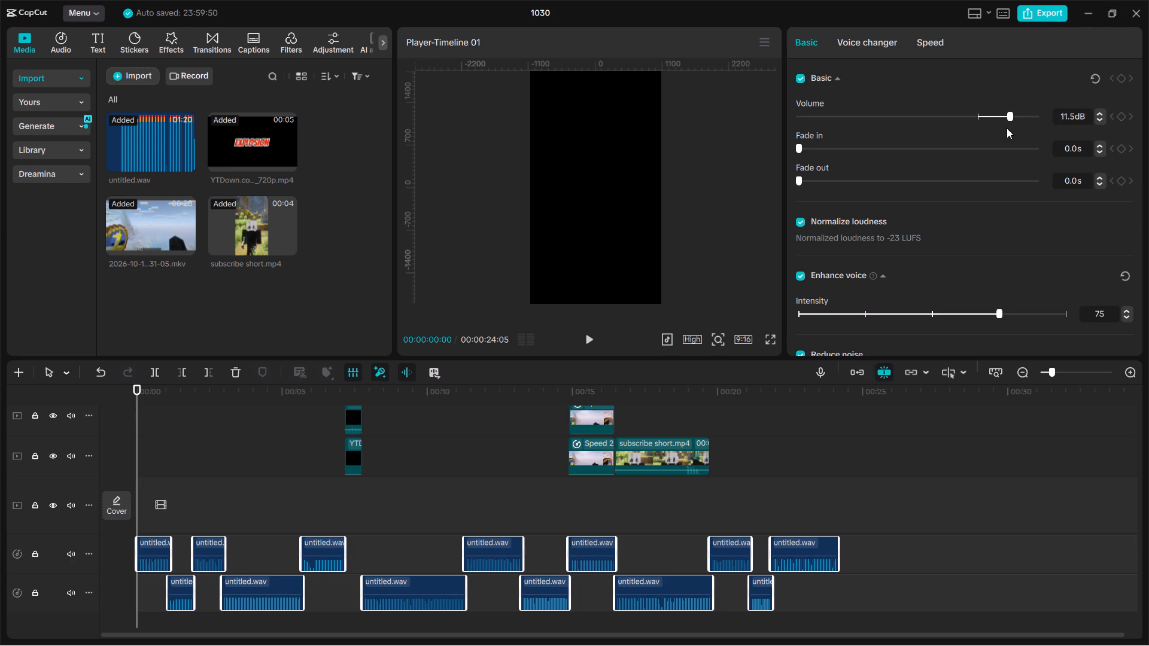
left_click_drag(1007, 128, 1004, 127)
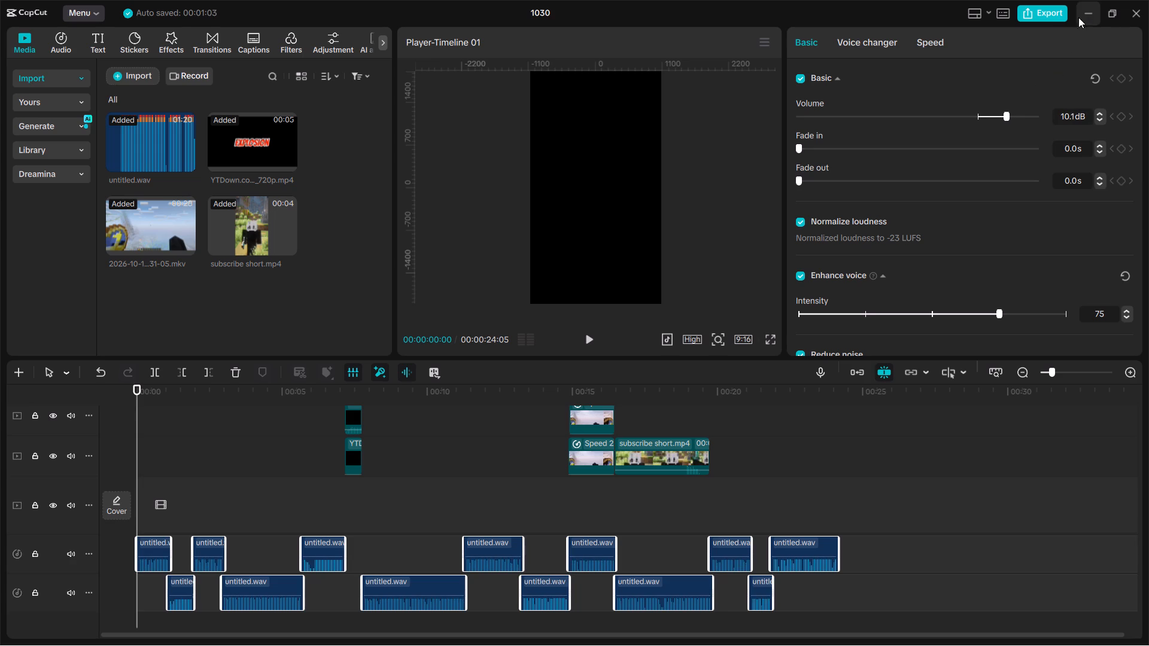